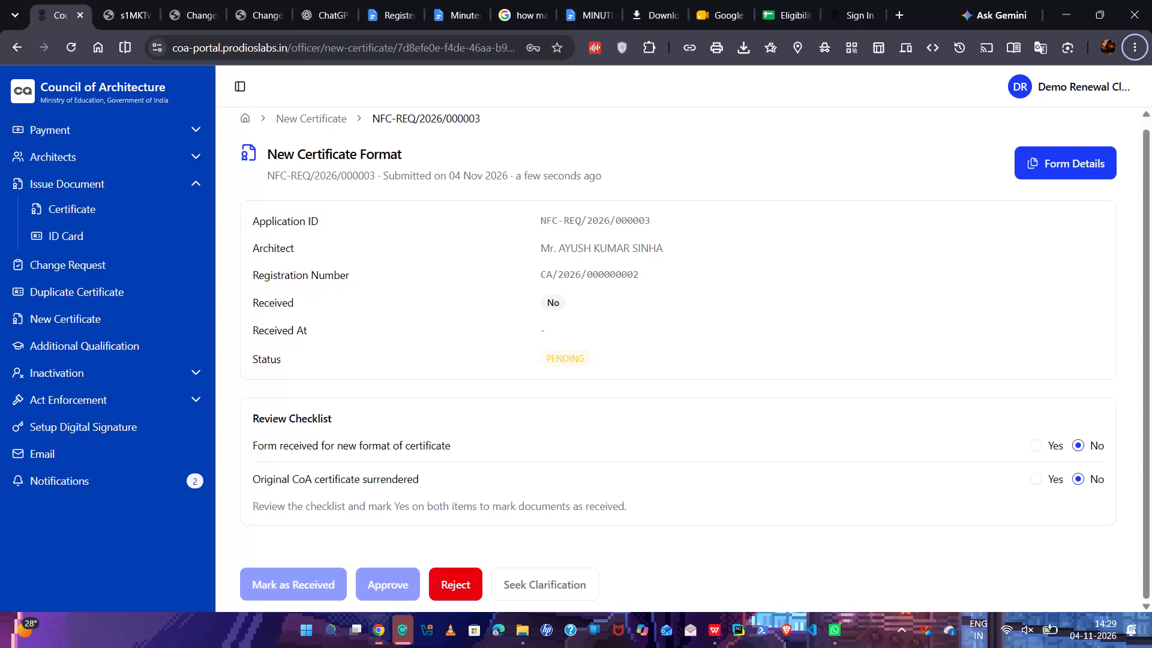
# Set both review checklist items, form received and original CoA certificate surrendered, to Yes and mark the request as received.
pyautogui.scroll(-2, 551, 647)
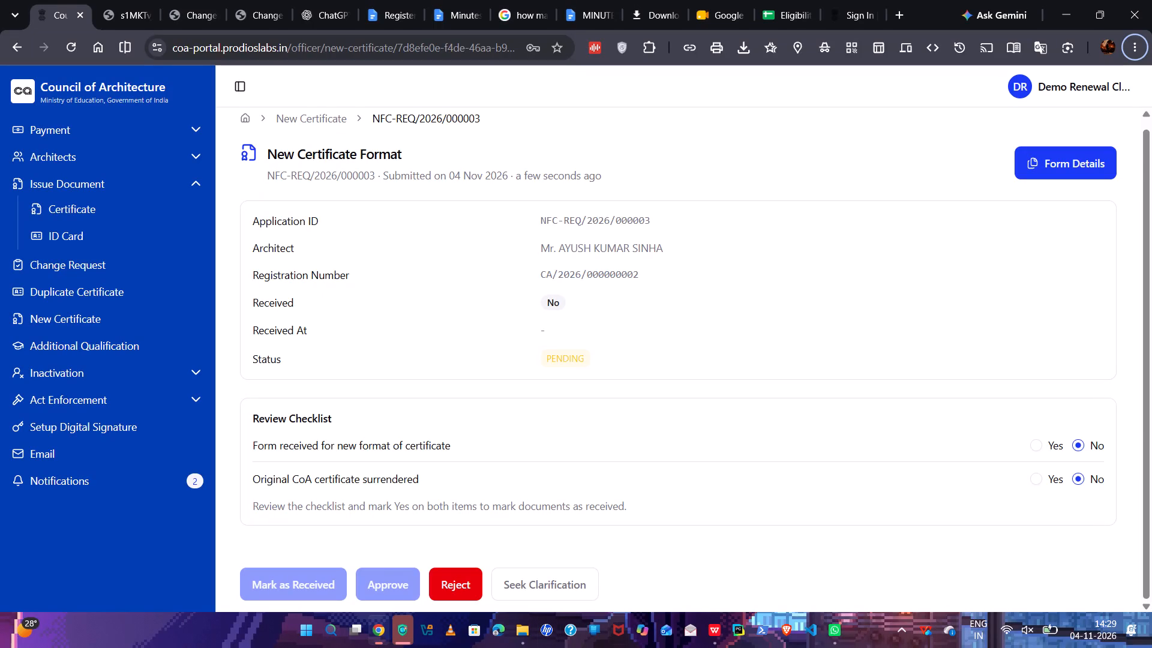
pyautogui.click(1034, 448)
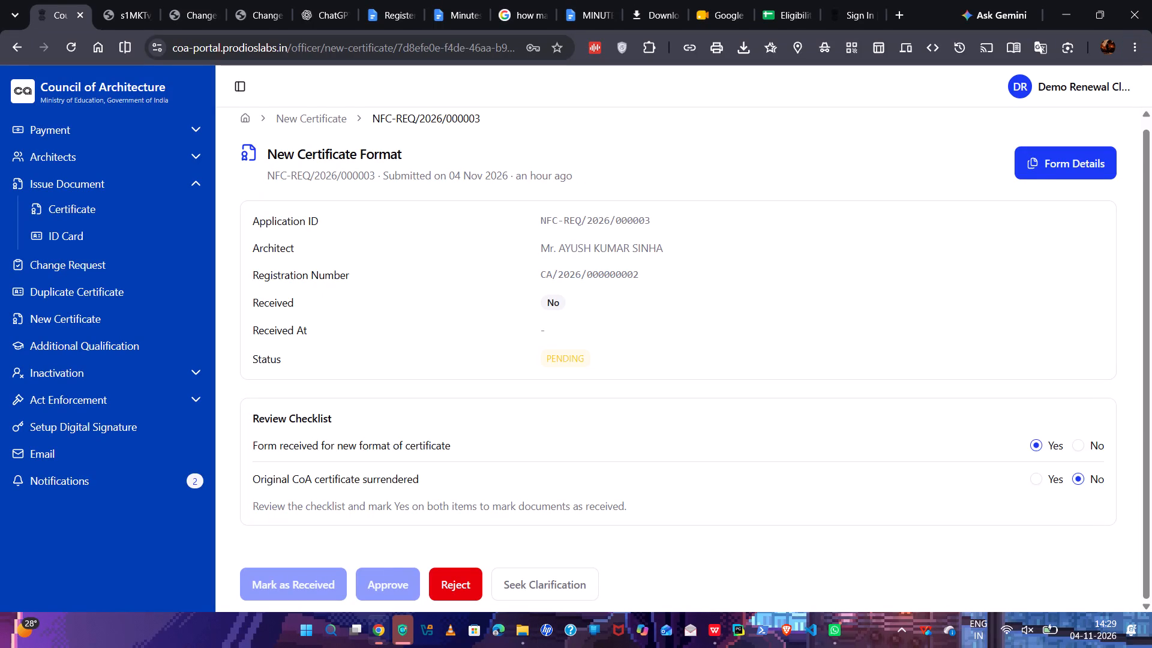
pyautogui.click(1039, 484)
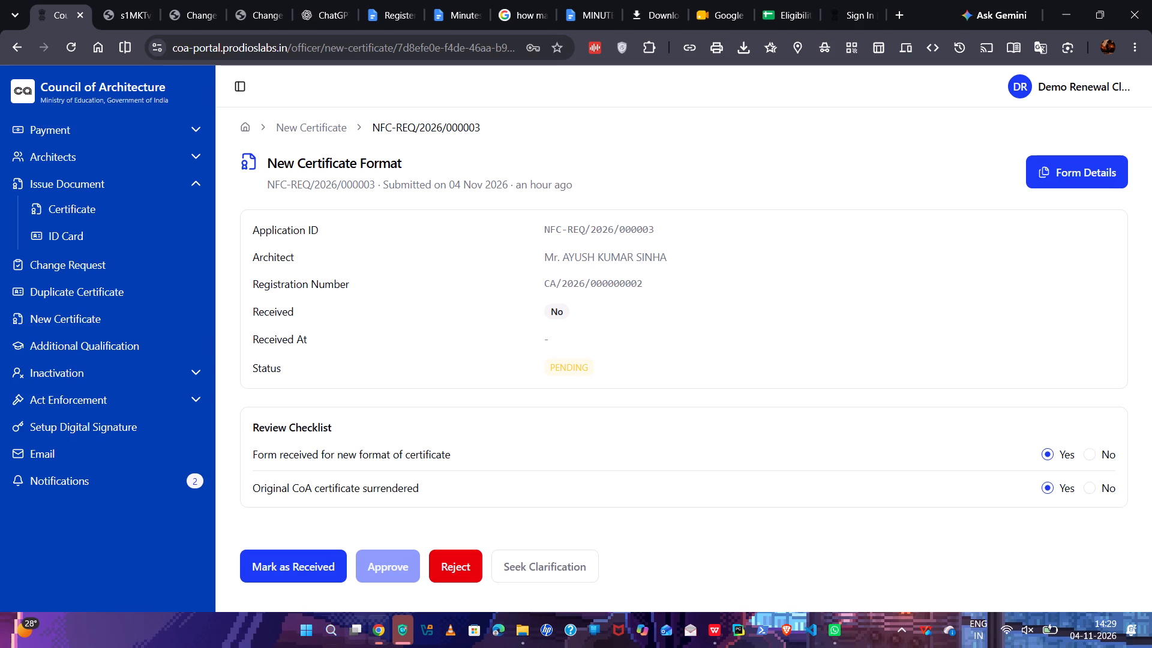
pyautogui.click(317, 574)
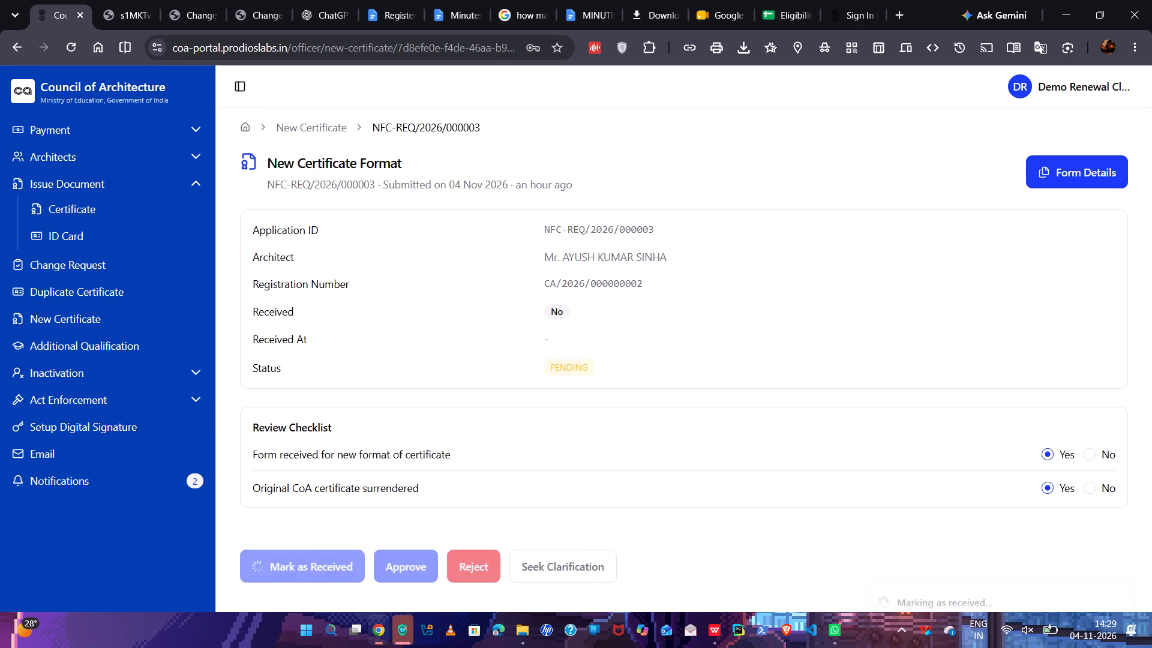
# Examine the additional documents and form fields options for seeking clarification, and close the form without submitting it.
pyautogui.click(401, 445)
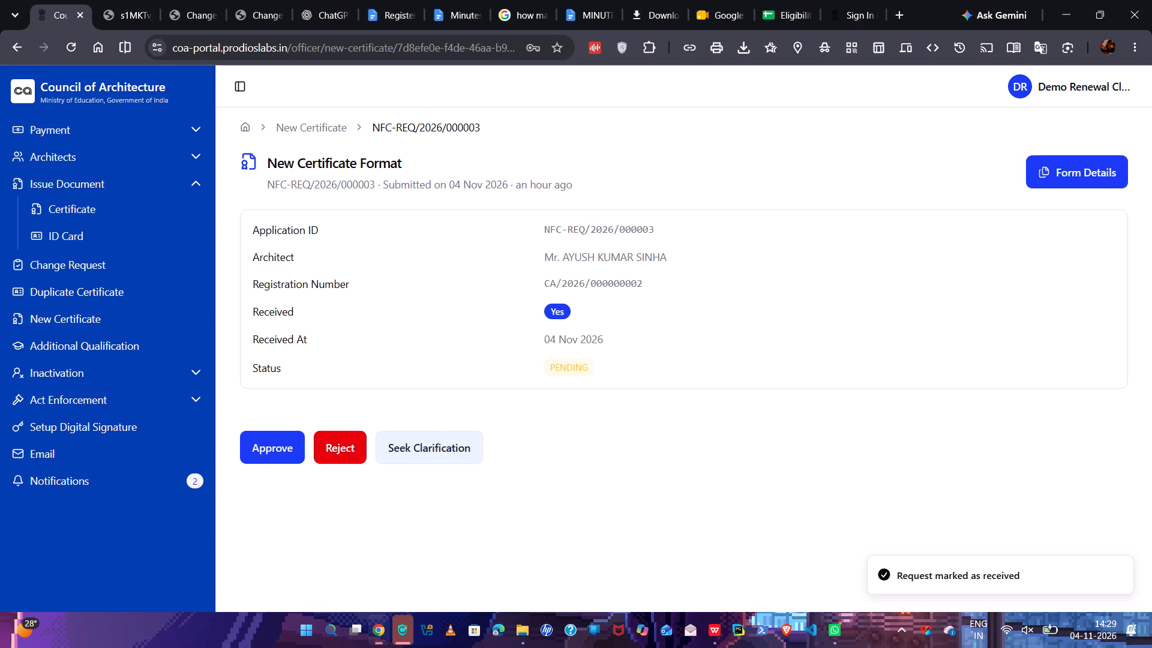
pyautogui.click(349, 182)
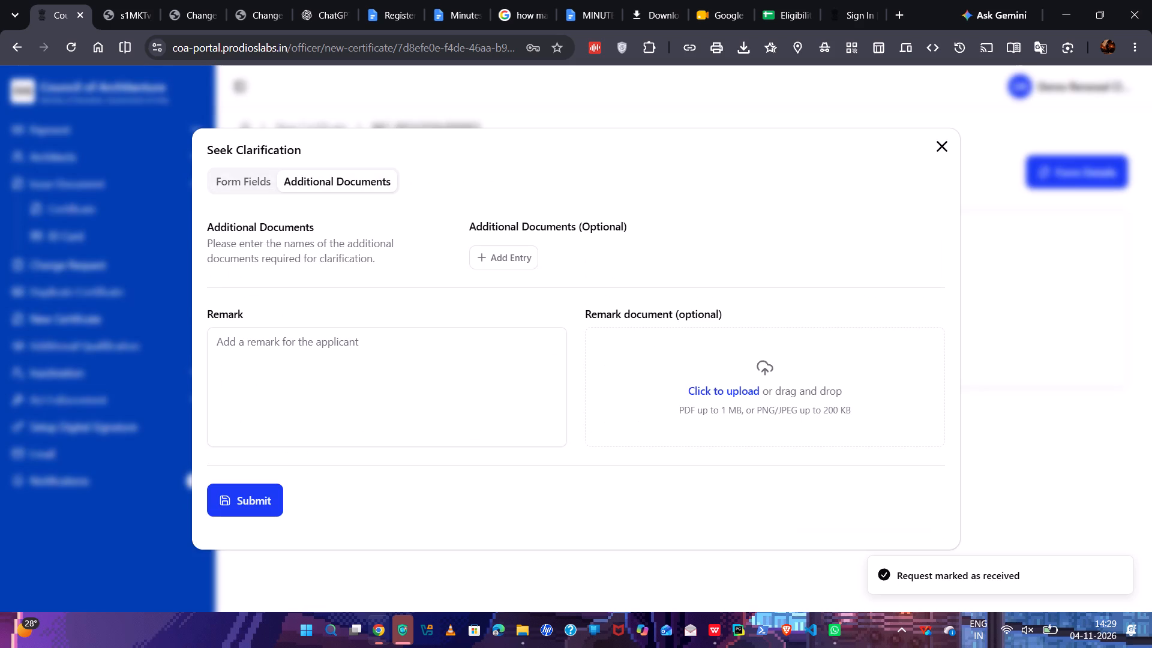
pyautogui.click(272, 182)
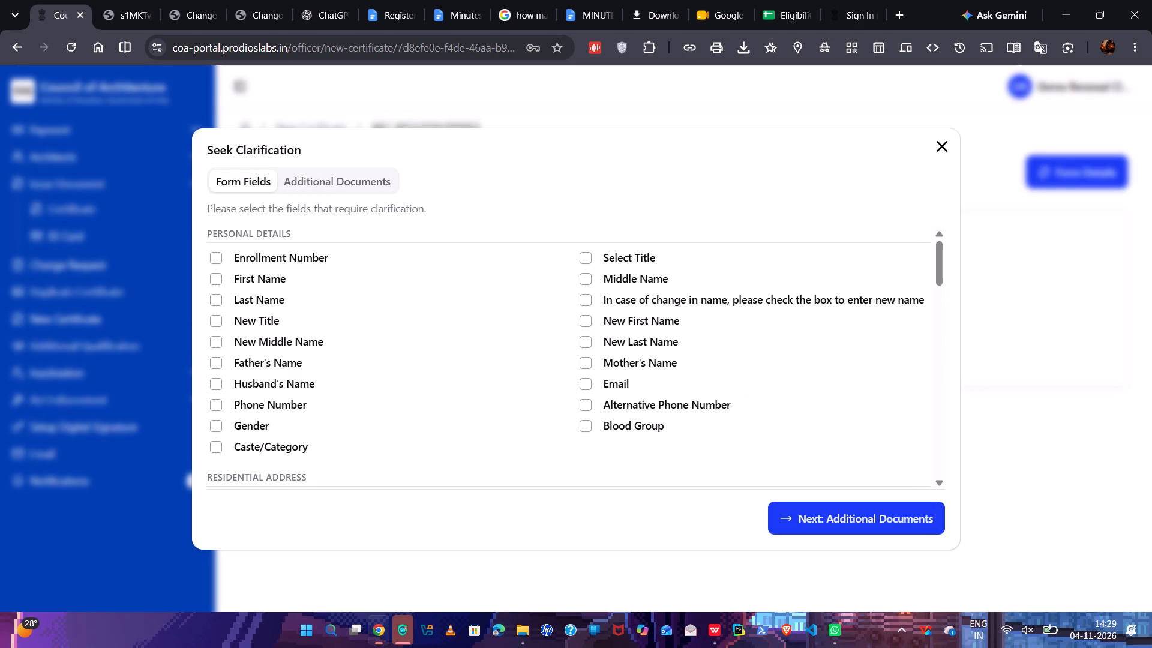
pyautogui.click(941, 150)
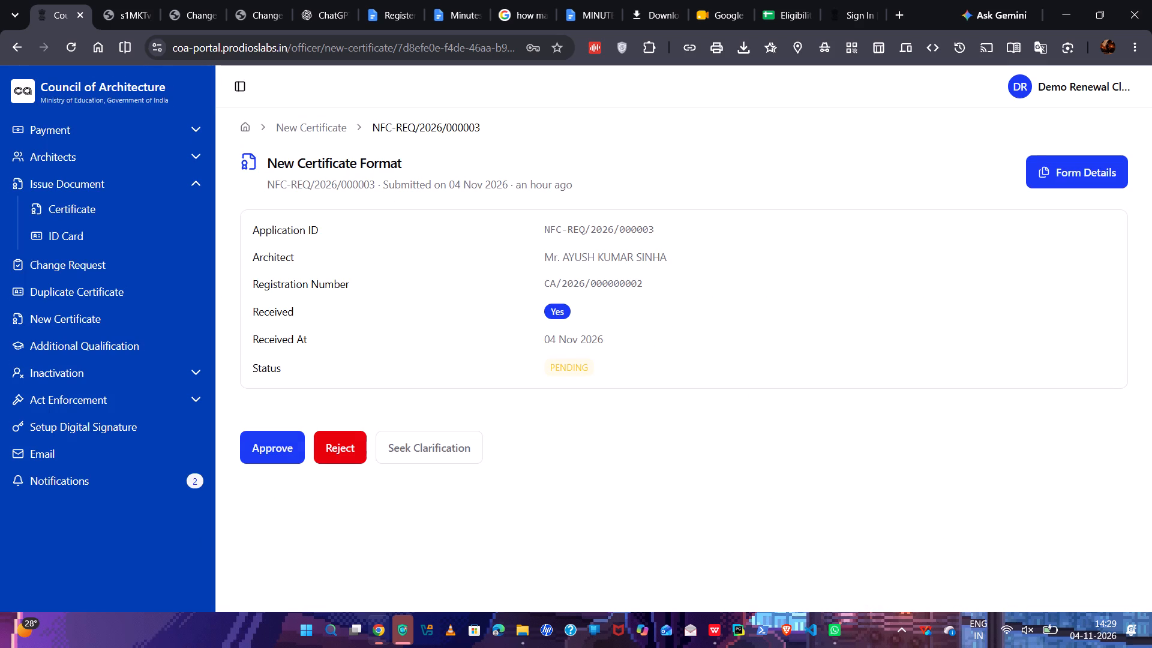
# Review the applicant's submitted form details through to the academic details at the end, and close them.
pyautogui.click(1046, 186)
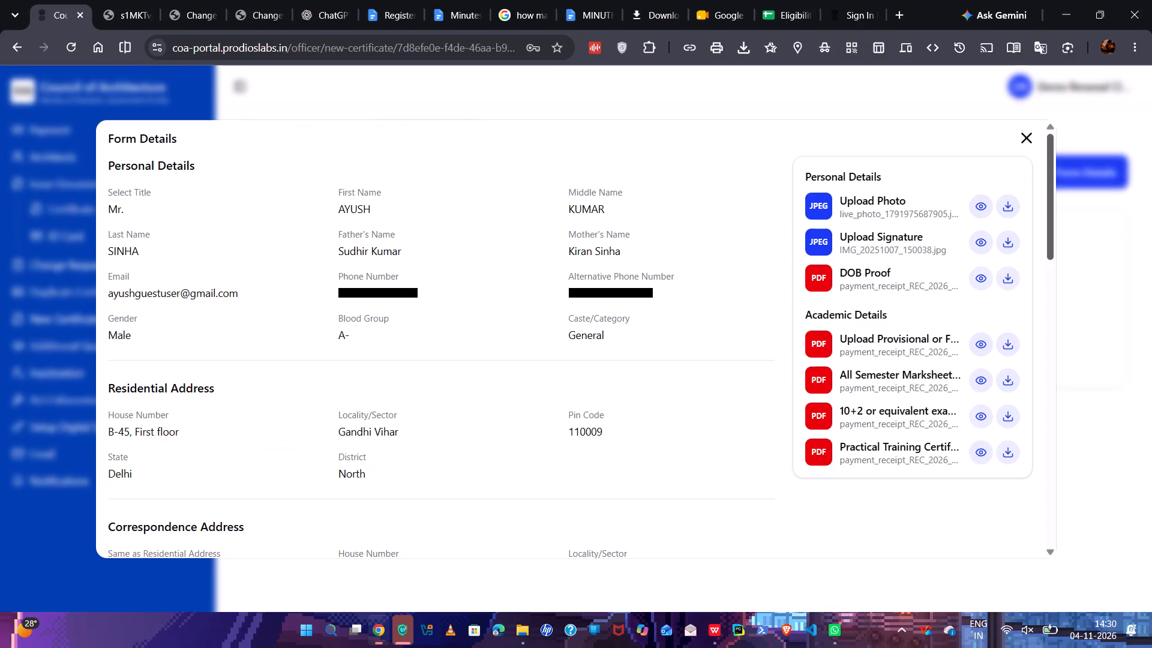
pyautogui.scroll(-10, 647, 358)
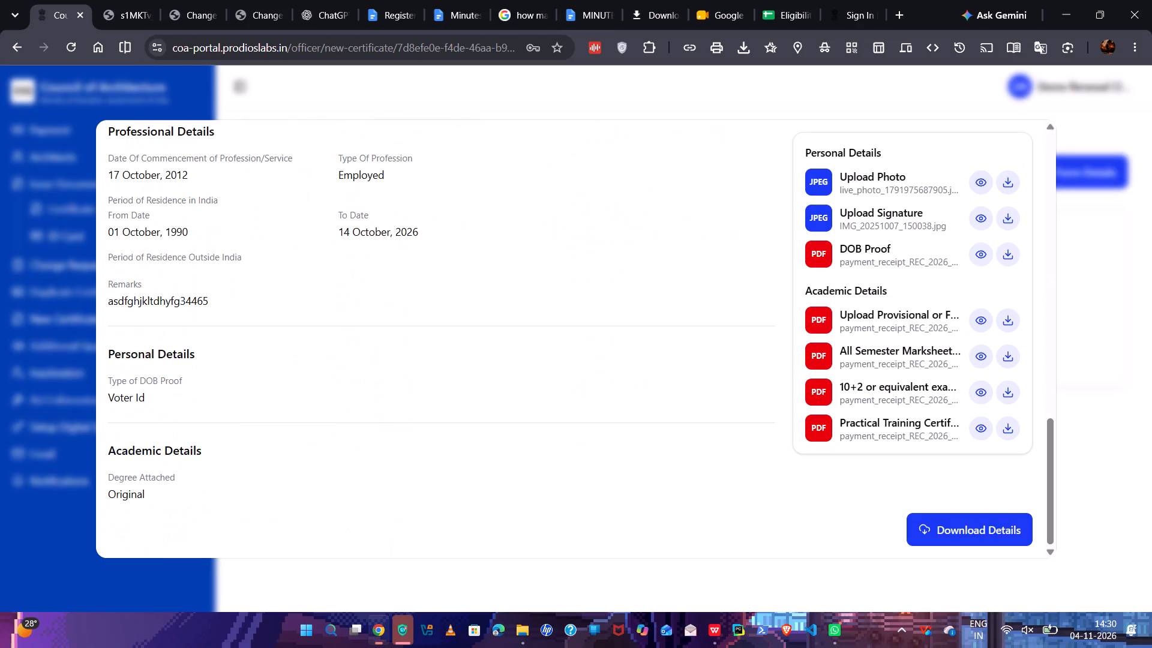
pyautogui.click(1103, 393)
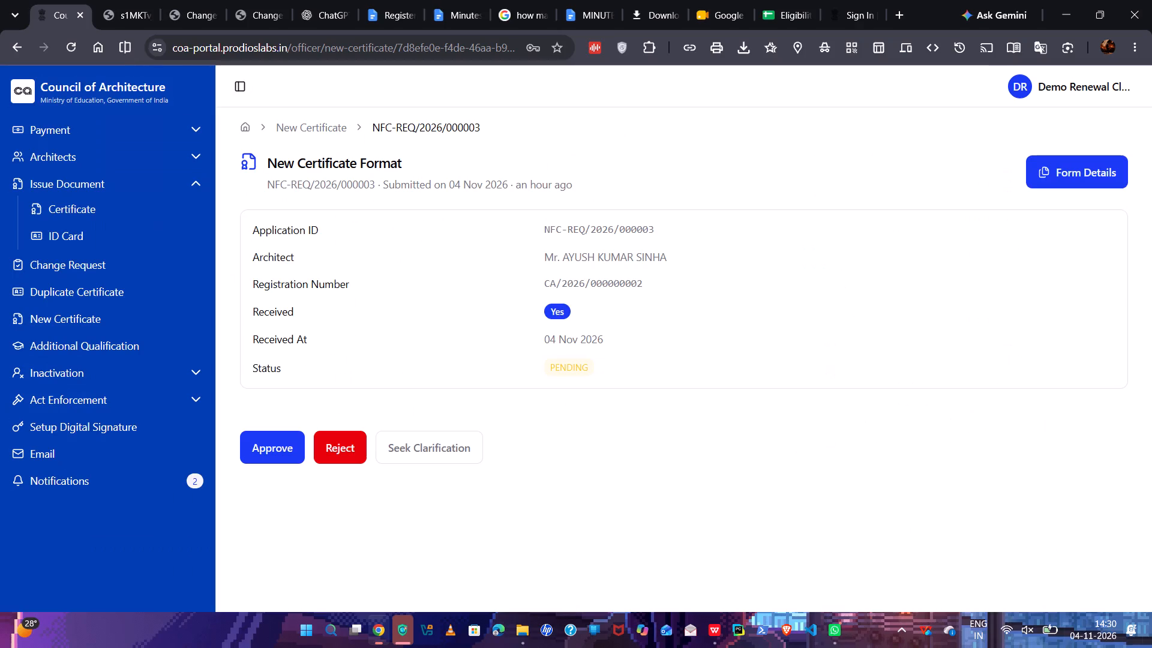
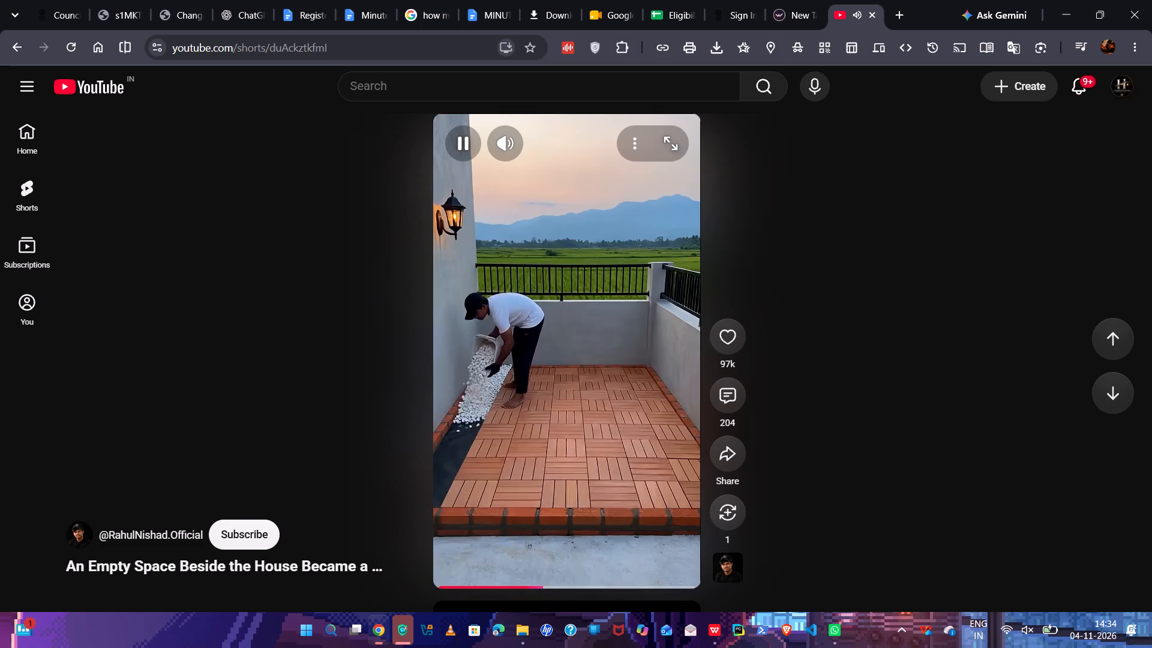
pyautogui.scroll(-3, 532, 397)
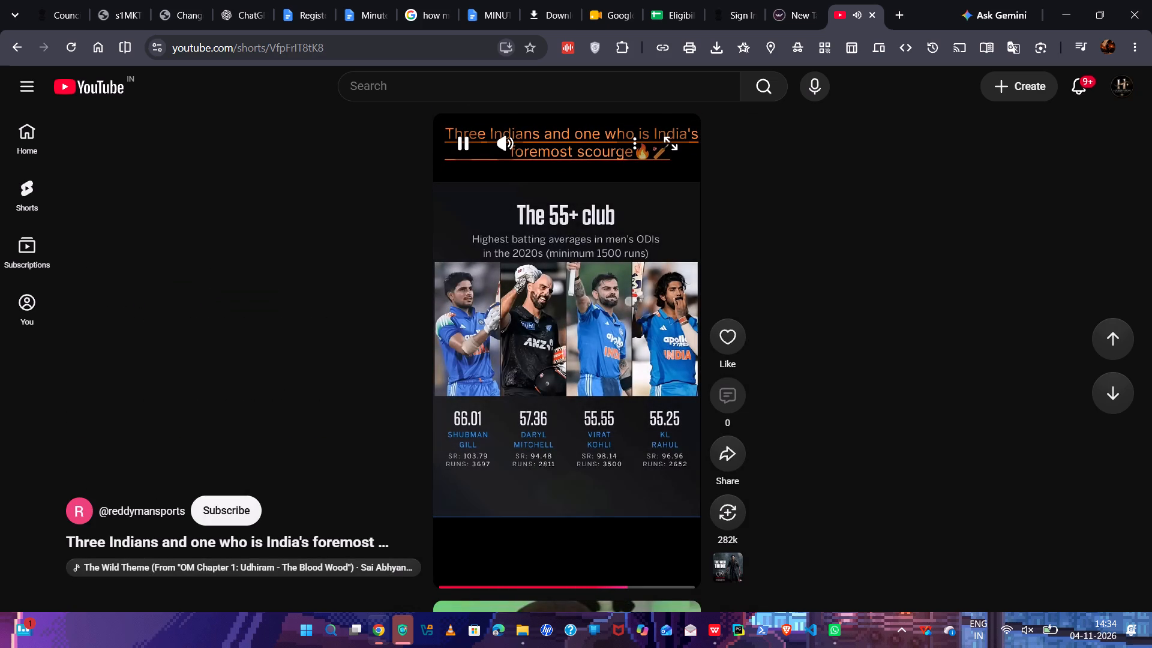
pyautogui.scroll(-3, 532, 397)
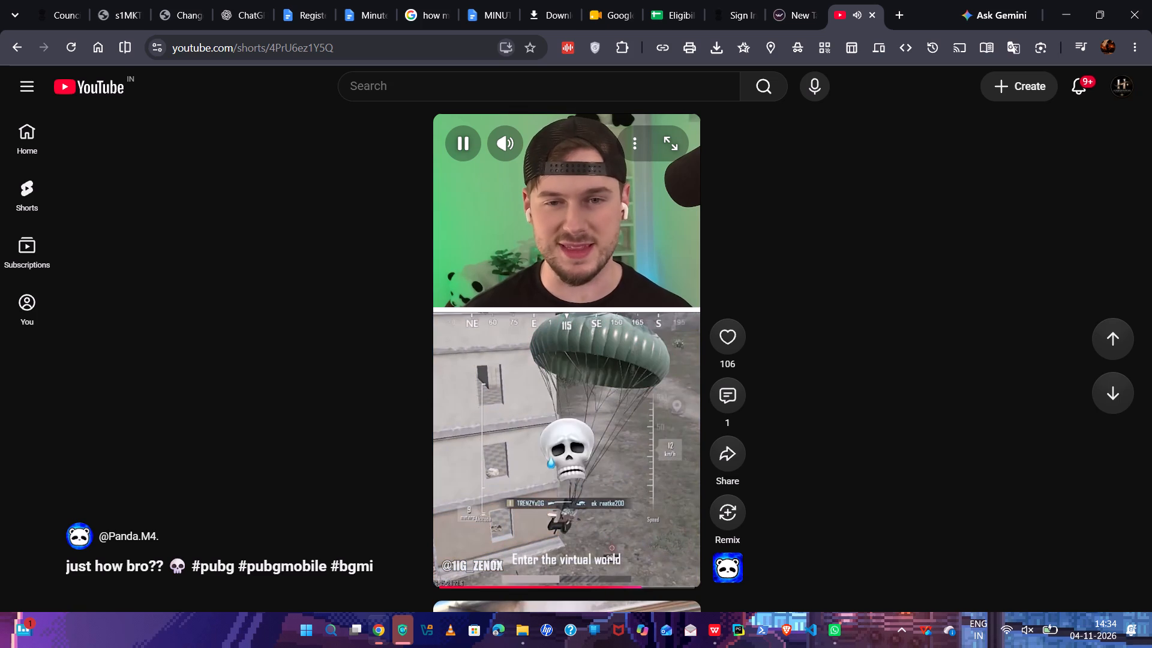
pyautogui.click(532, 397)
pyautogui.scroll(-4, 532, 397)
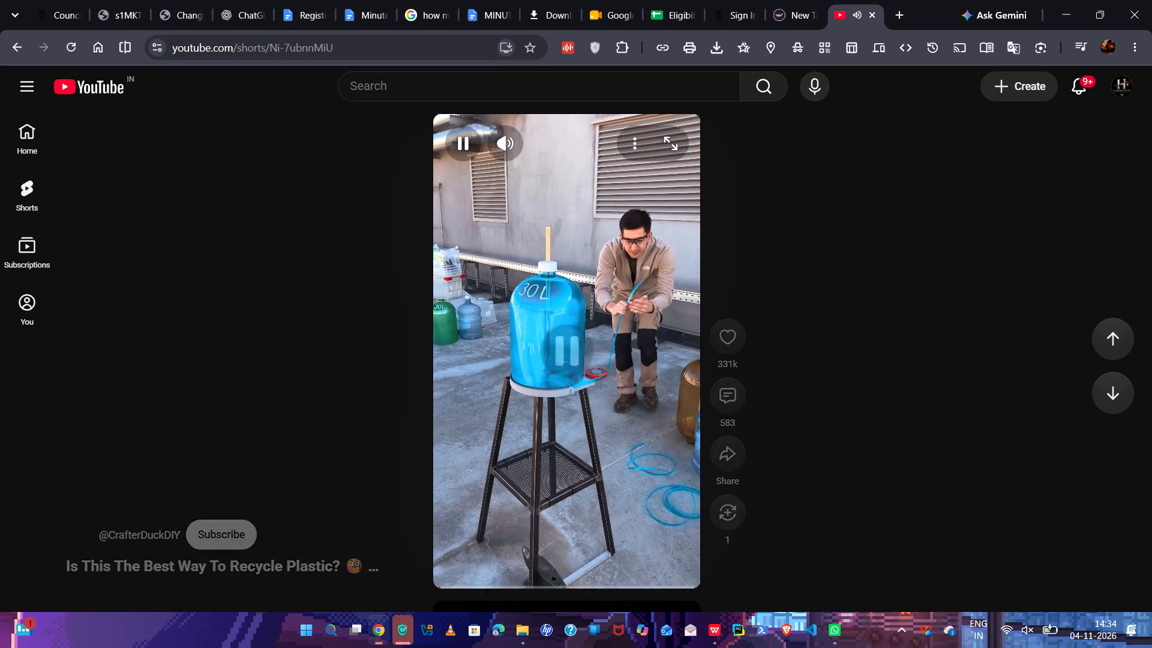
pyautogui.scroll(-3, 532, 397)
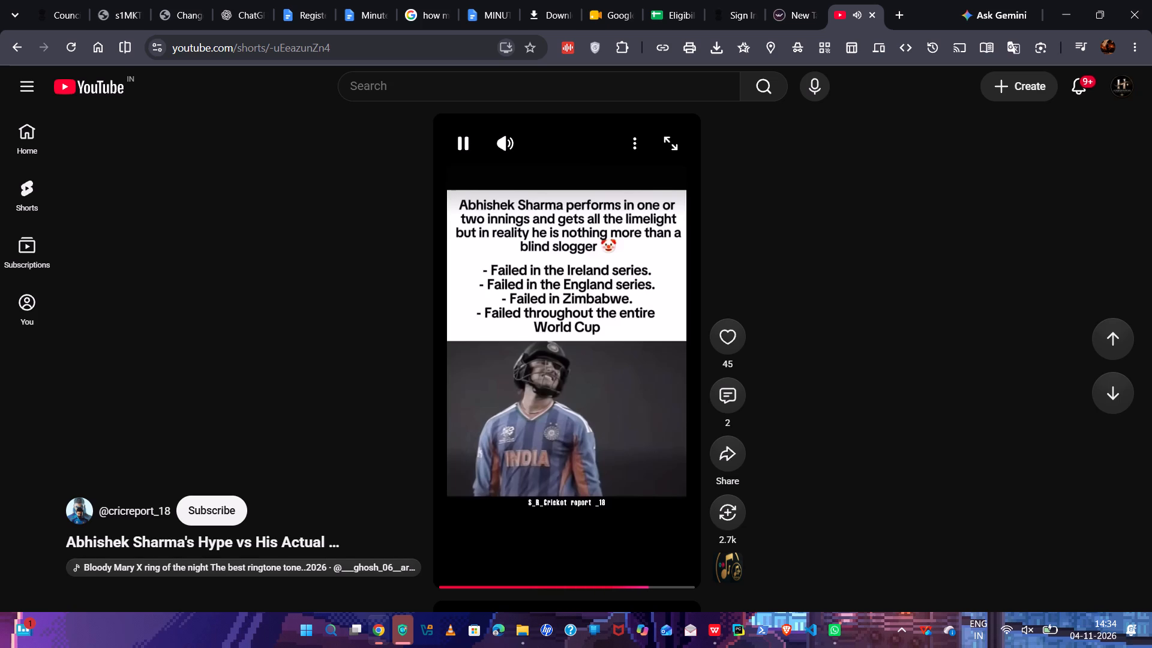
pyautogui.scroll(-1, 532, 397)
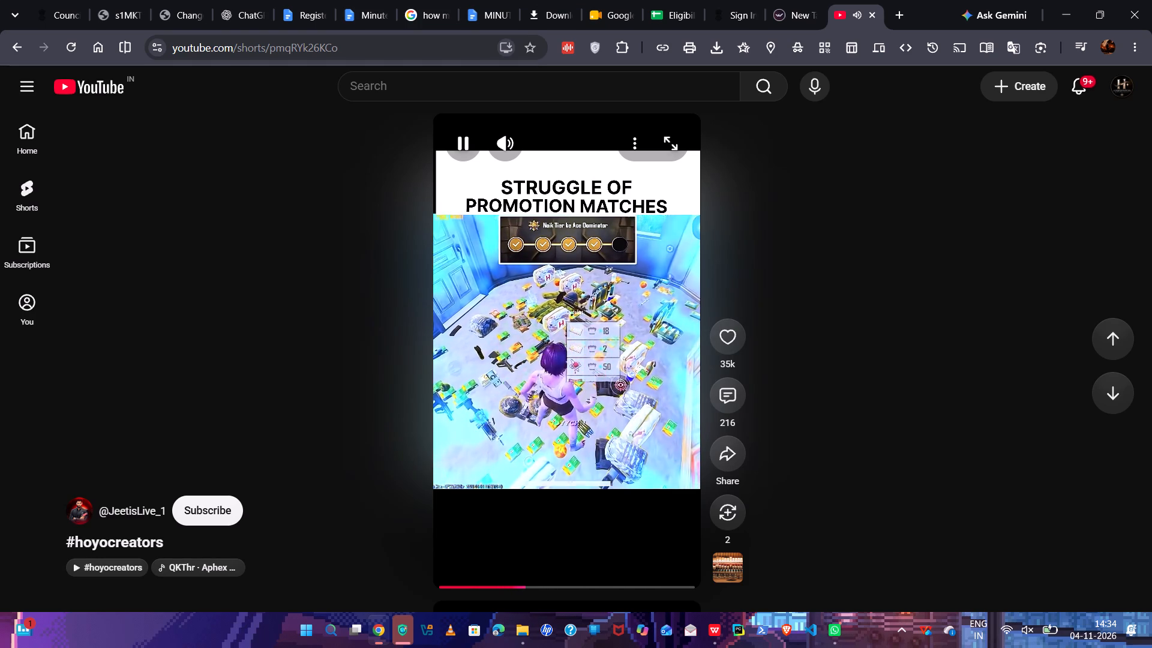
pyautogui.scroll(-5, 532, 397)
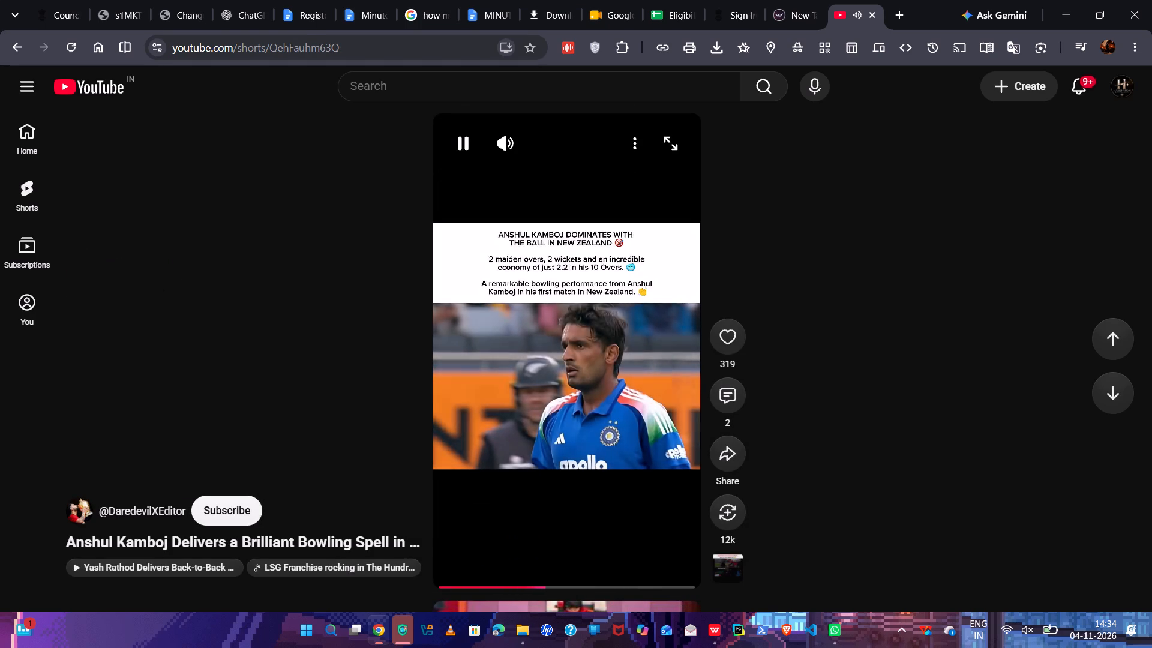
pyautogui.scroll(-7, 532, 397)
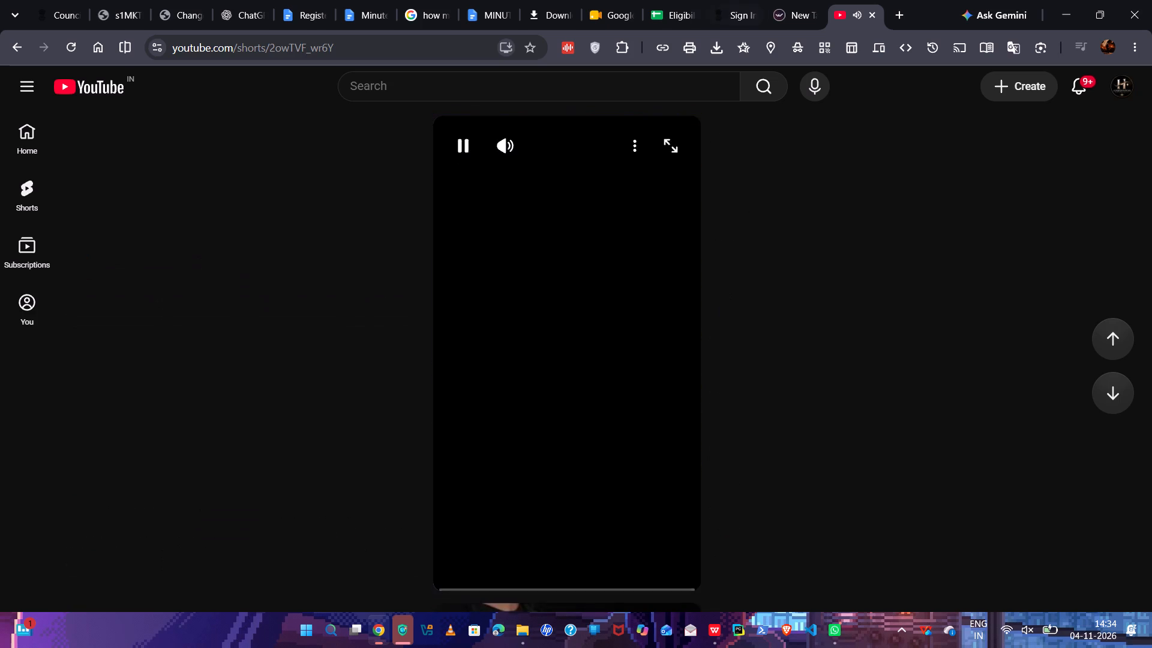
# Switch to the Eligibility Criteria Sheet and examine the minimum-marks and subject validation criteria in row 12 and the rows above.
pyautogui.click(654, 10)
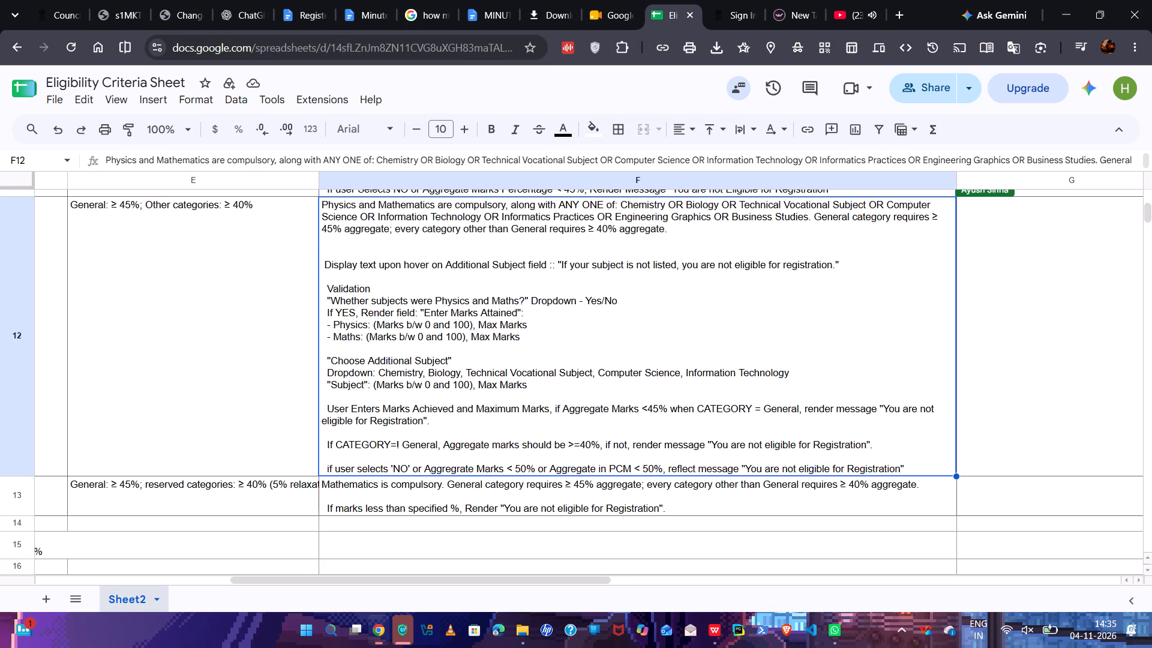
pyautogui.click(227, 251)
pyautogui.scroll(2, 227, 251)
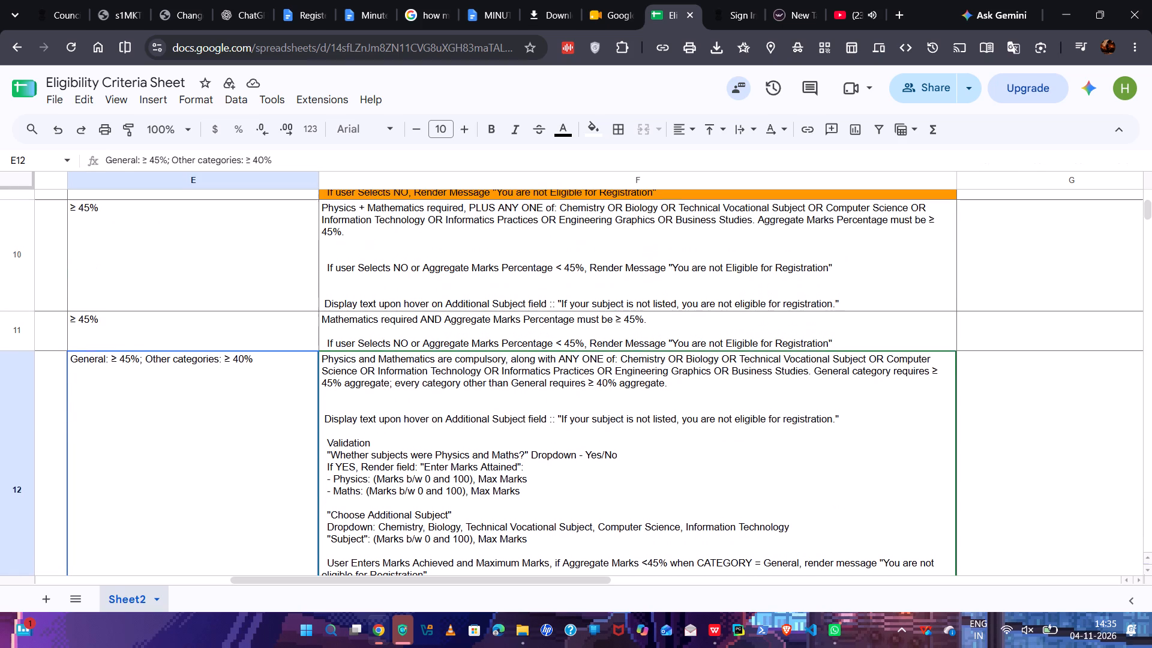
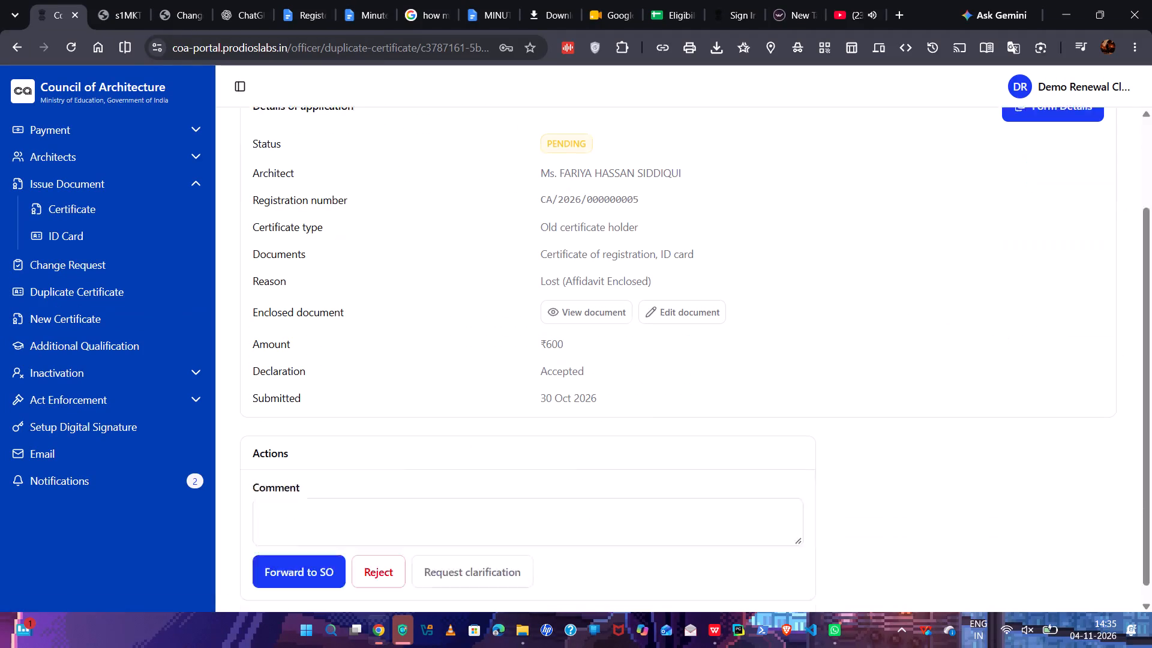
# Leave the open application's details and go to the list of Duplicate Certificate requests.
pyautogui.scroll(2, 430, 353)
pyautogui.click(49, 276)
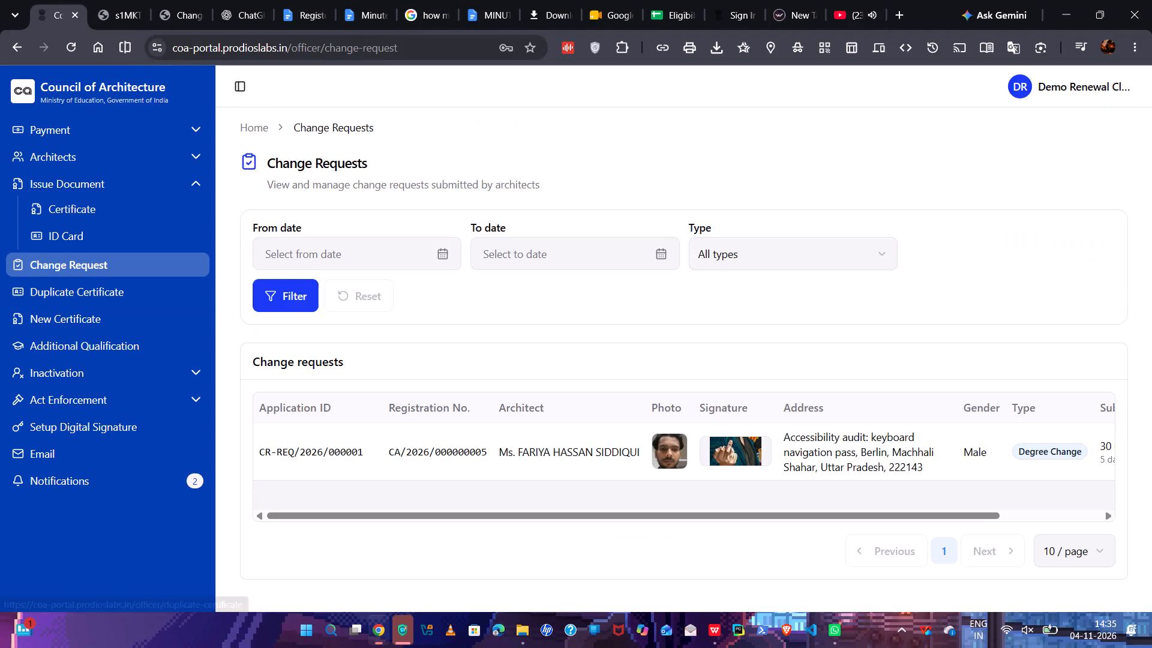
pyautogui.click(106, 289)
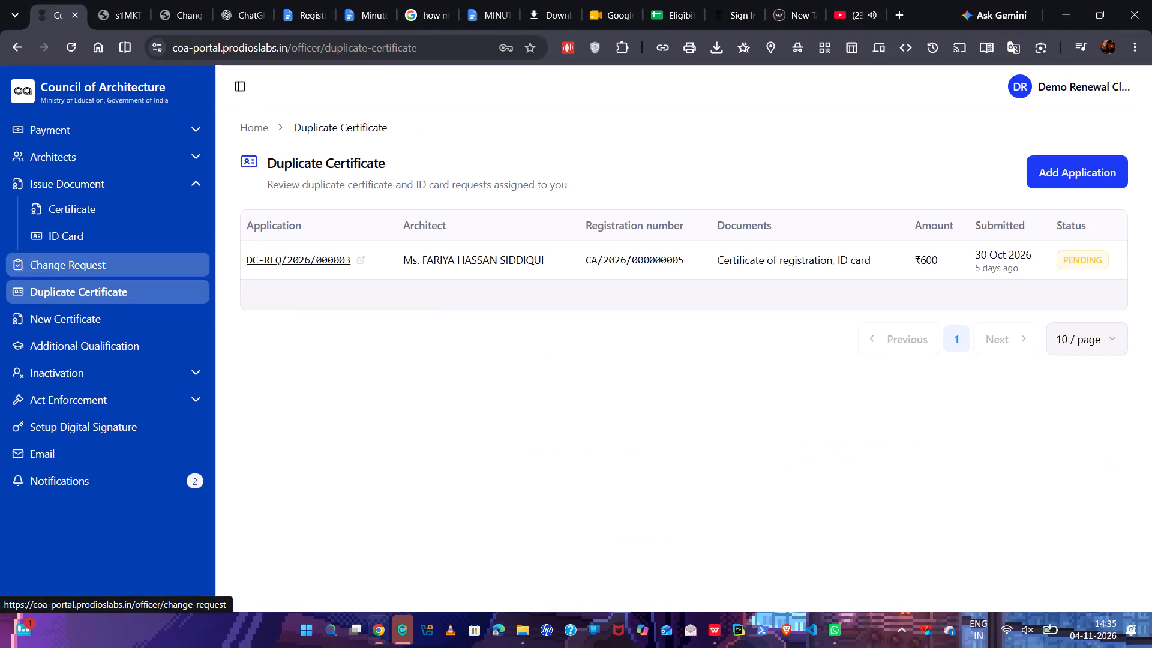
# Start a new duplicate certificate application and fill the registration number with the second remembered COA number.
pyautogui.click(1048, 177)
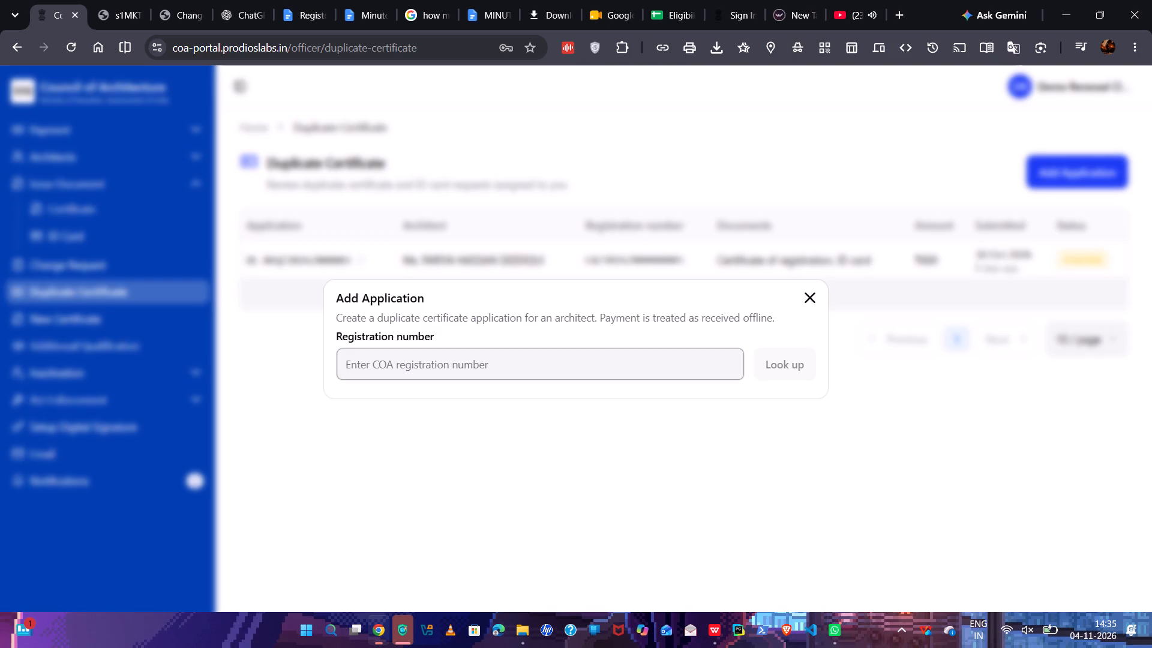
pyautogui.click(819, 300)
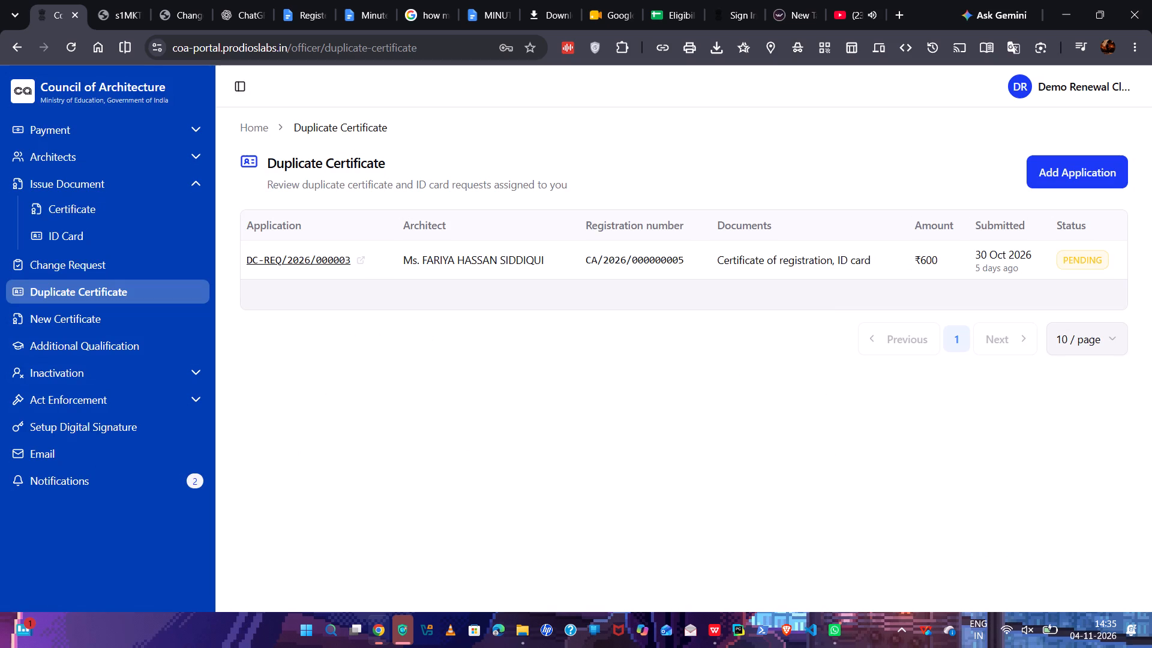
pyautogui.click(1073, 173)
pyautogui.click(1073, 173)
pyautogui.click(1073, 173)
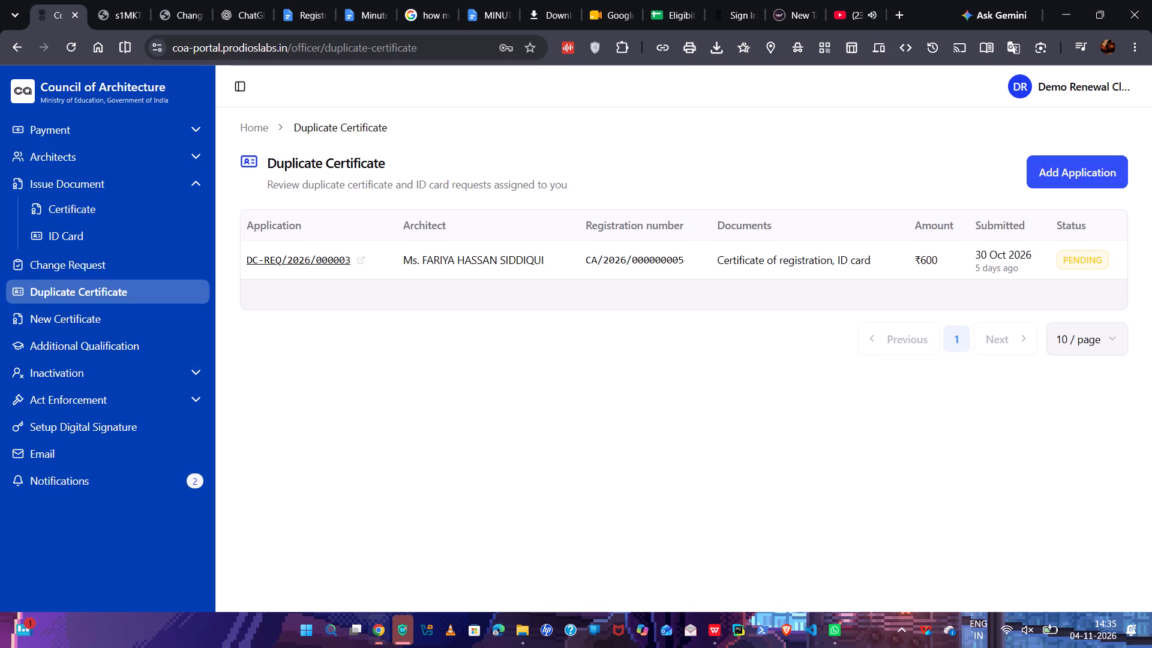
pyautogui.click(499, 357)
pyautogui.click(475, 432)
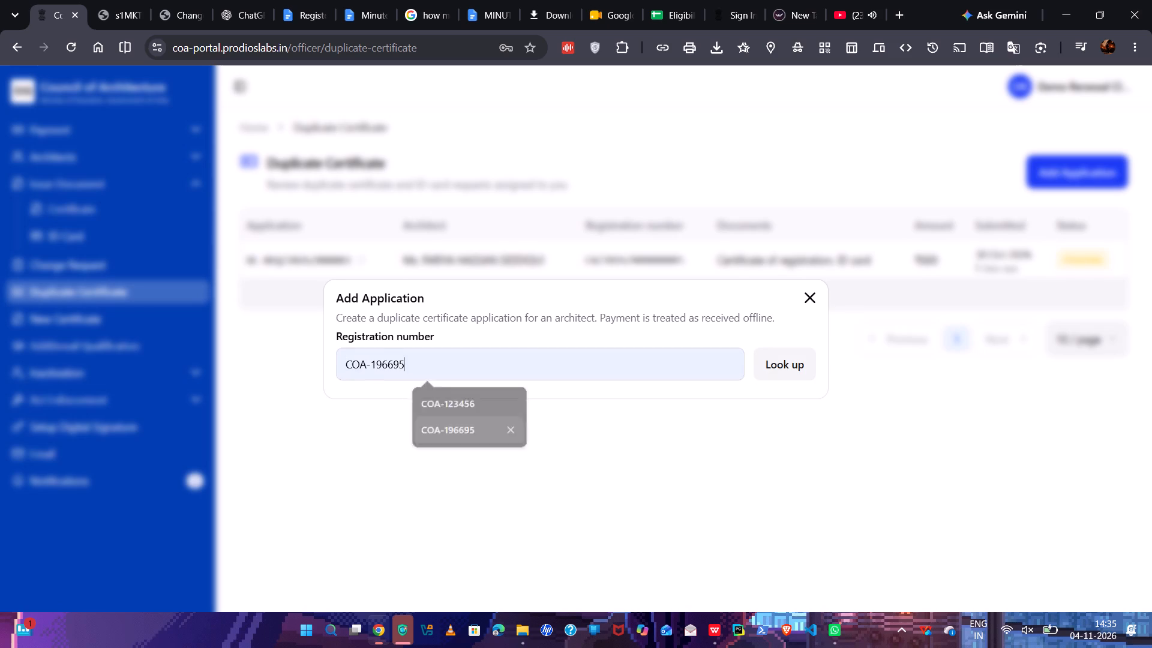
# Look up the entered registration number for the new duplicate certificate application, and close the application form.
pyautogui.click(784, 360)
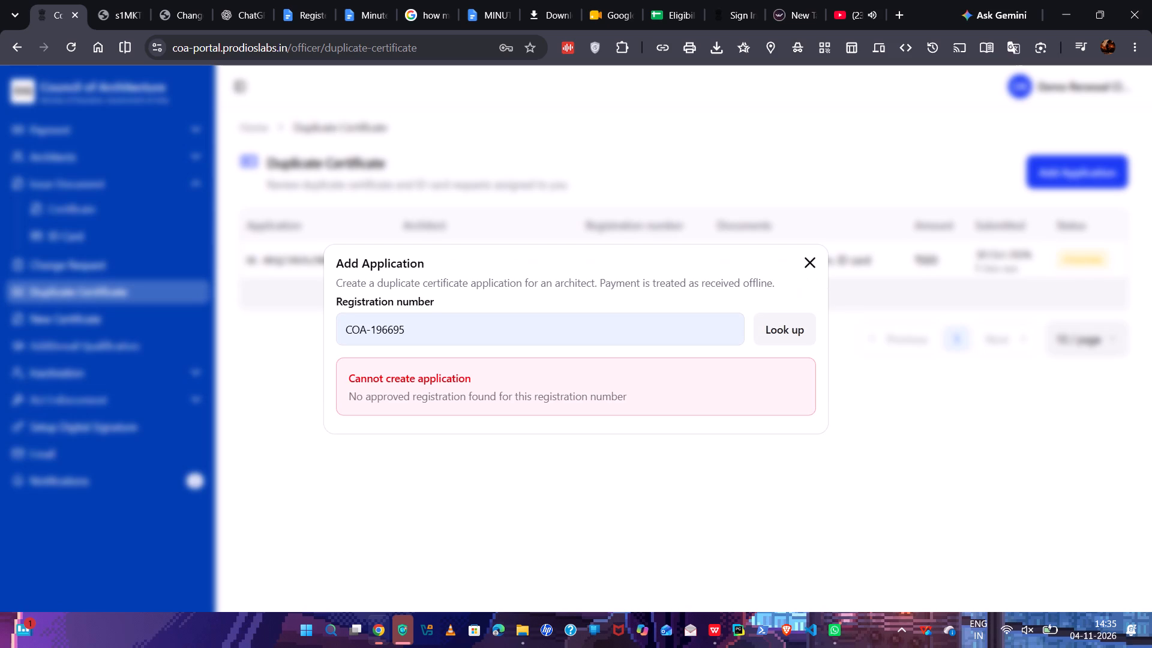
pyautogui.click(800, 263)
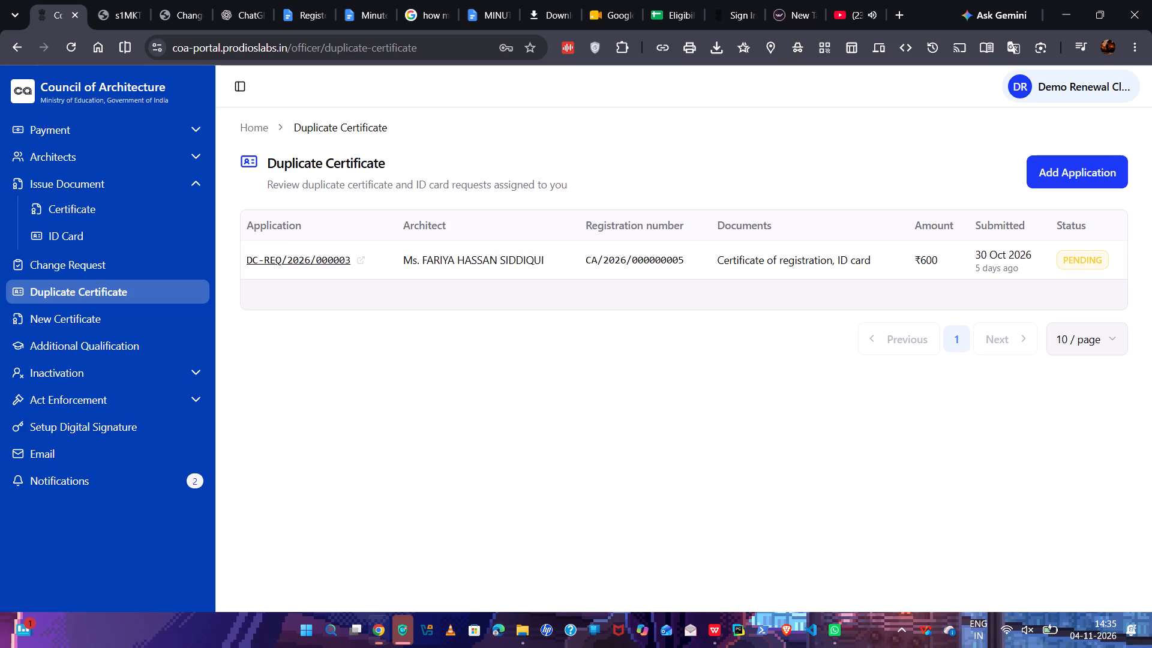
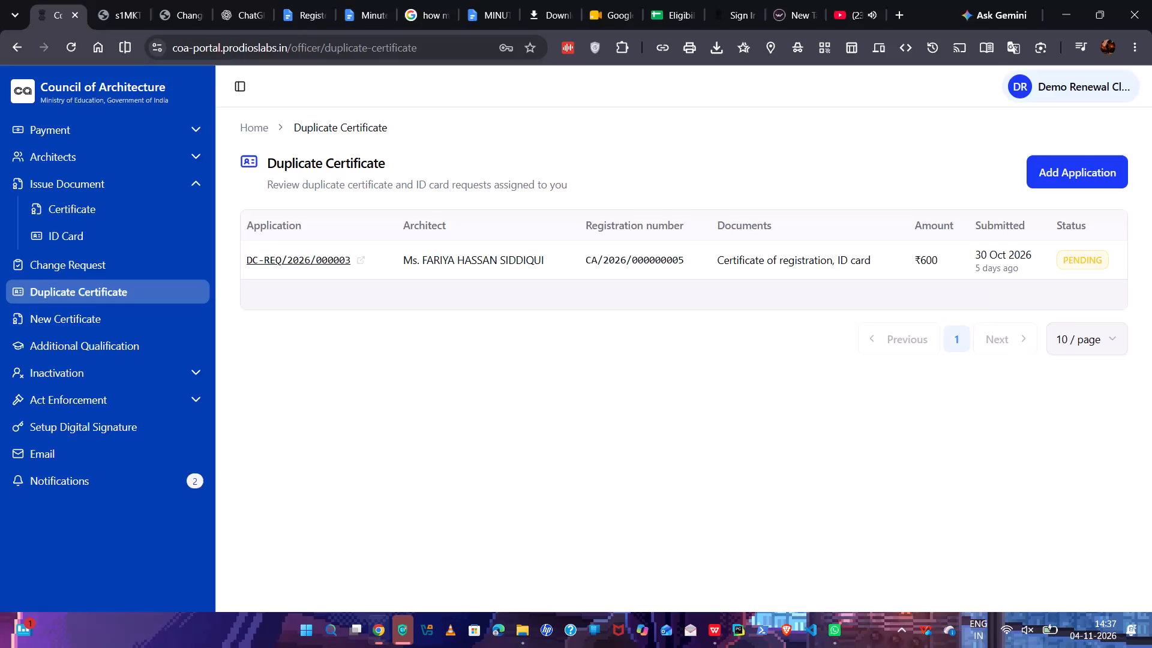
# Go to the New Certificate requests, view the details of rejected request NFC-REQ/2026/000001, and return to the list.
pyautogui.click(116, 316)
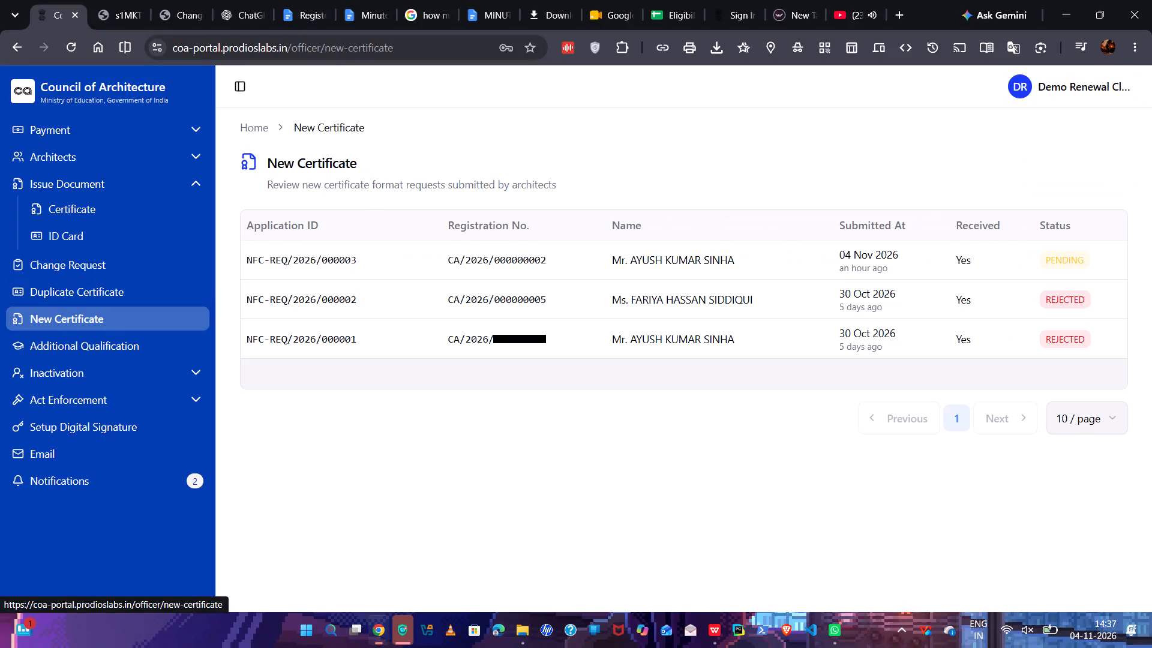
pyautogui.click(317, 339)
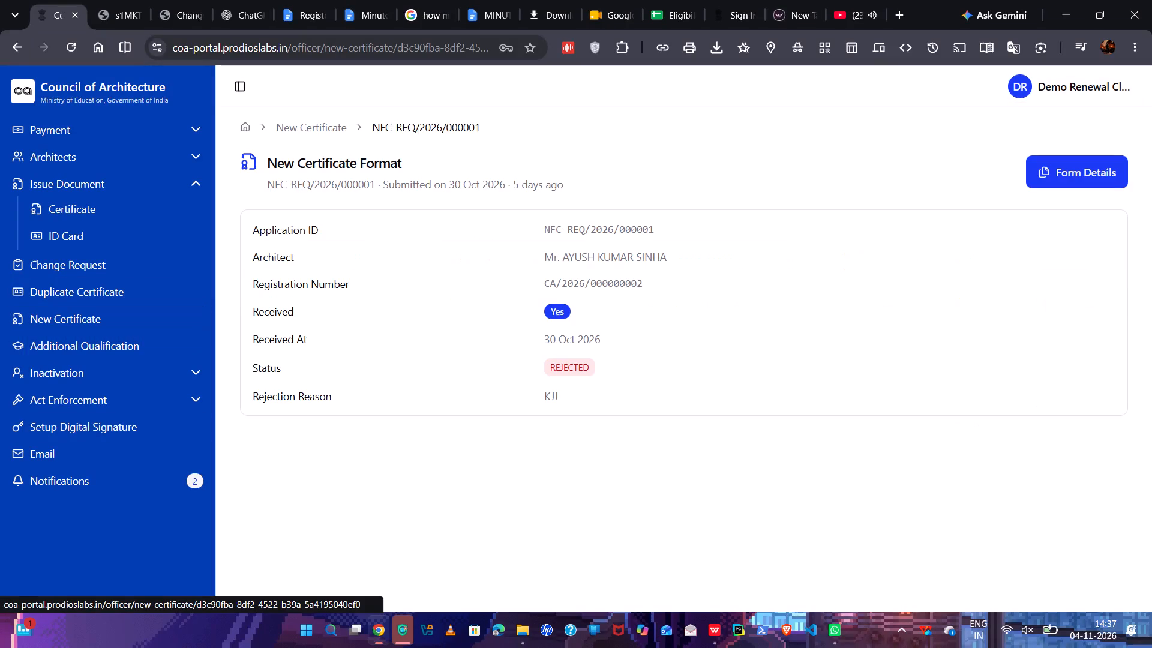
pyautogui.click(78, 314)
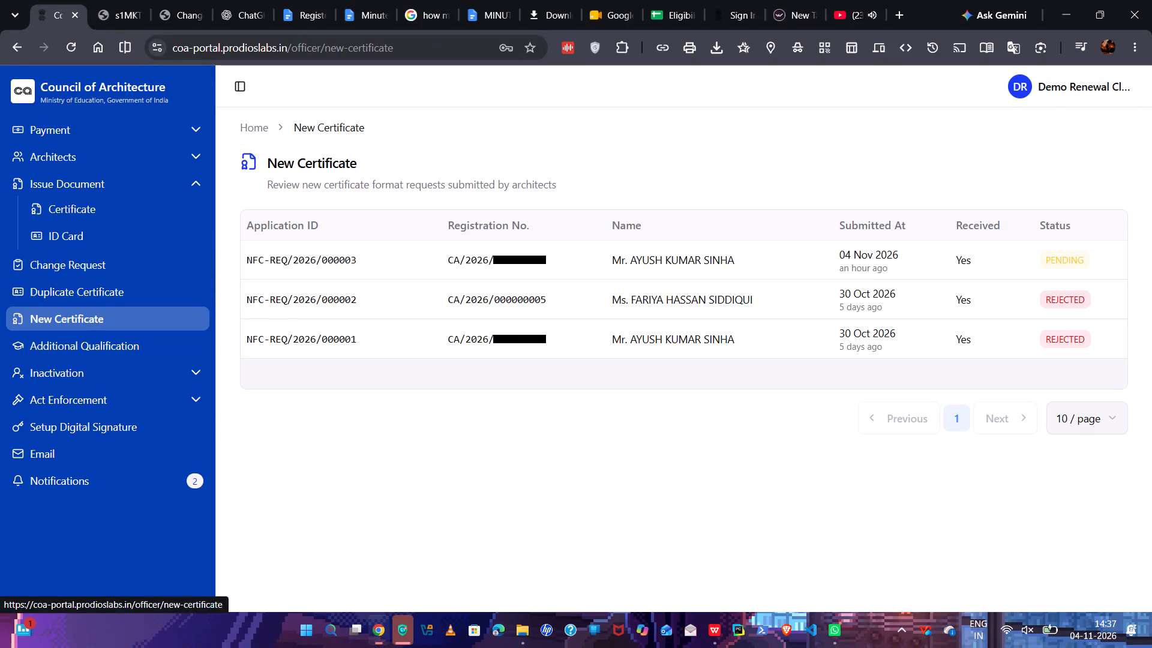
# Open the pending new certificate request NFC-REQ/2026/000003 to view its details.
pyautogui.click(318, 269)
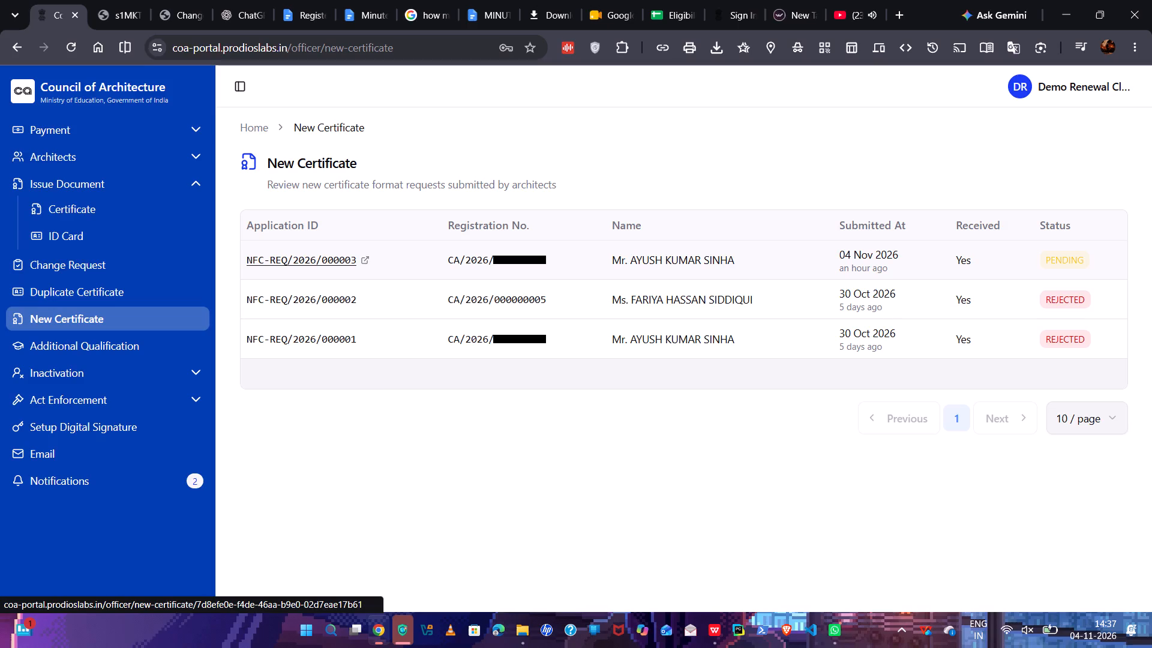
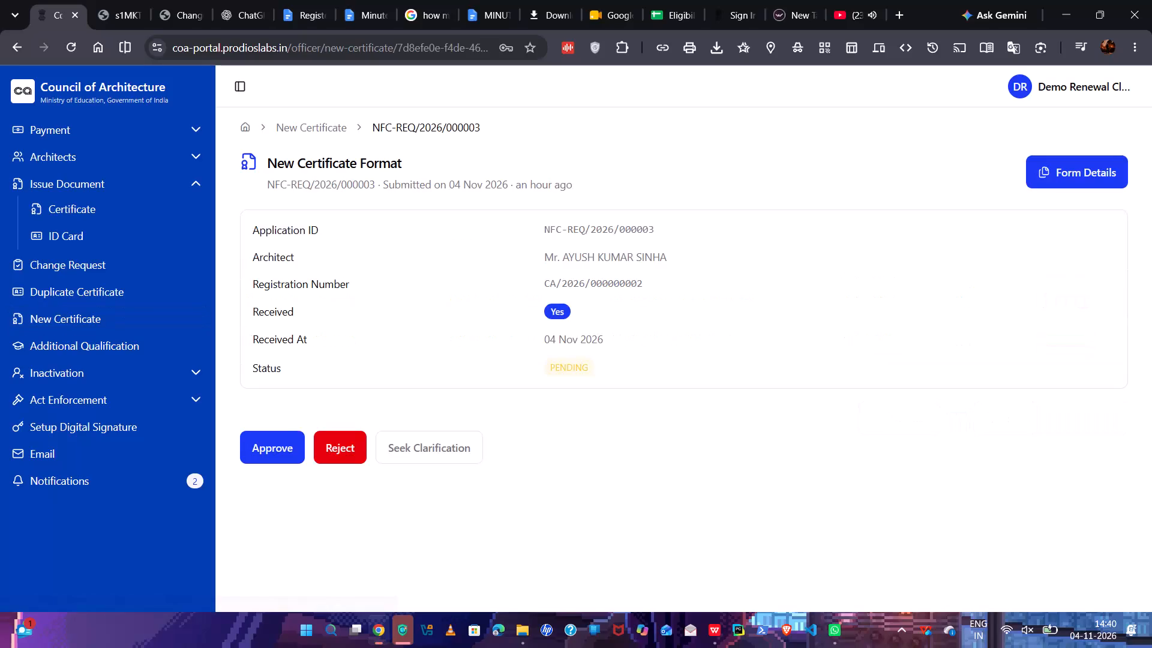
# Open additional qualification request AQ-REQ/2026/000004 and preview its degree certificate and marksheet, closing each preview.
pyautogui.click(50, 268)
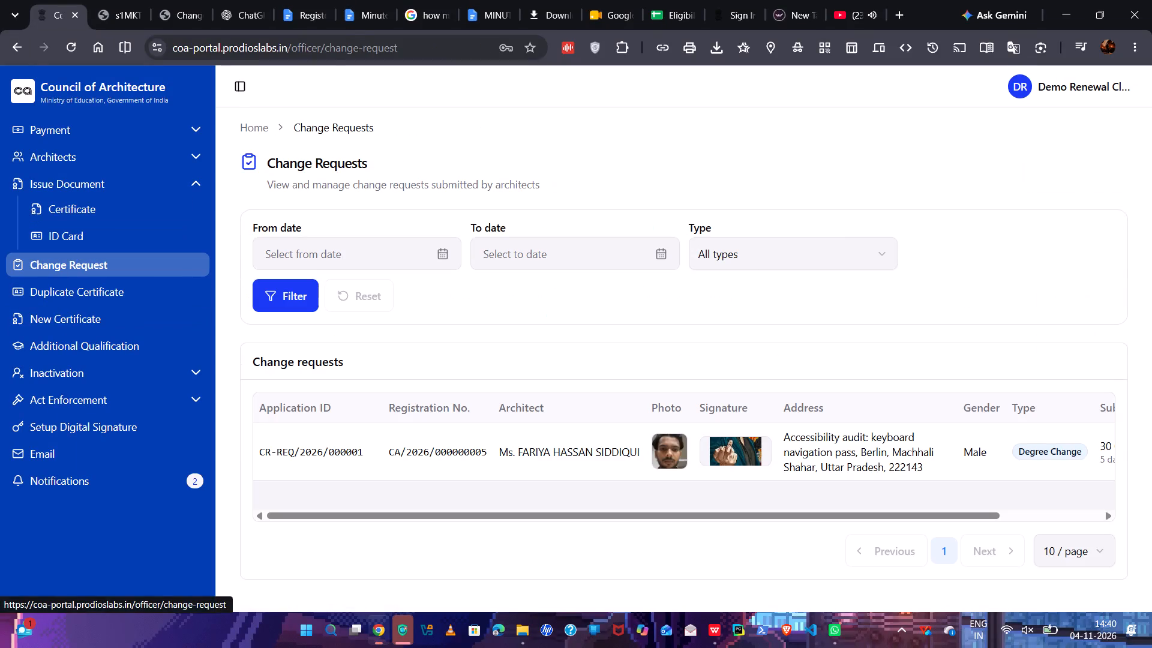
pyautogui.click(138, 331)
pyautogui.click(142, 346)
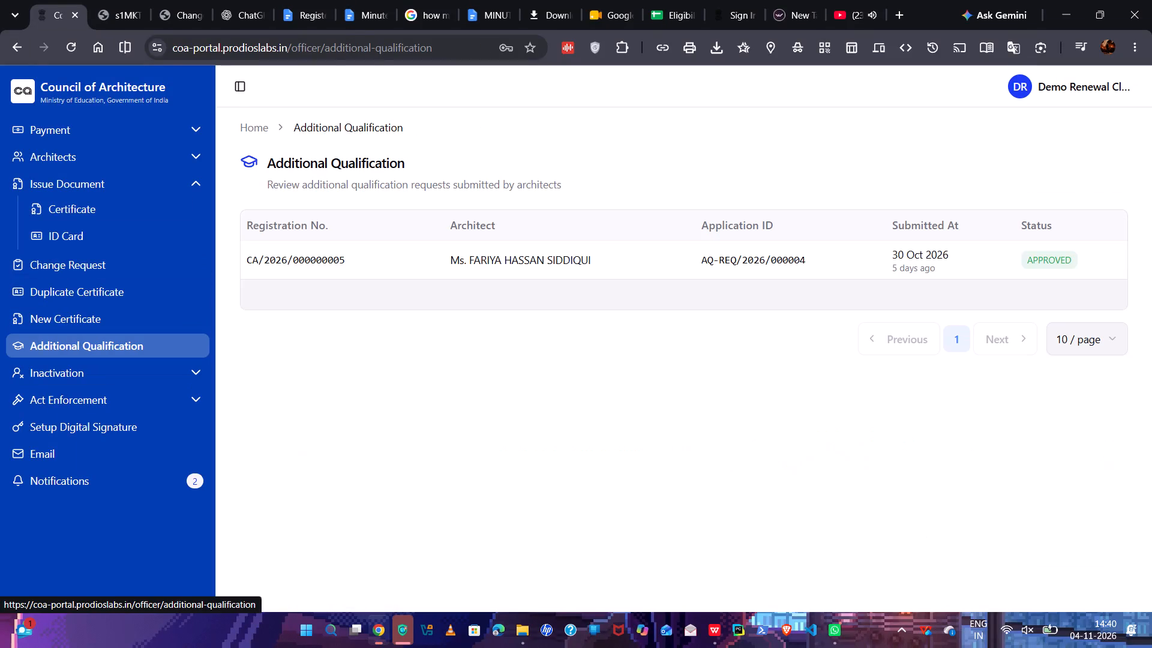
pyautogui.click(317, 263)
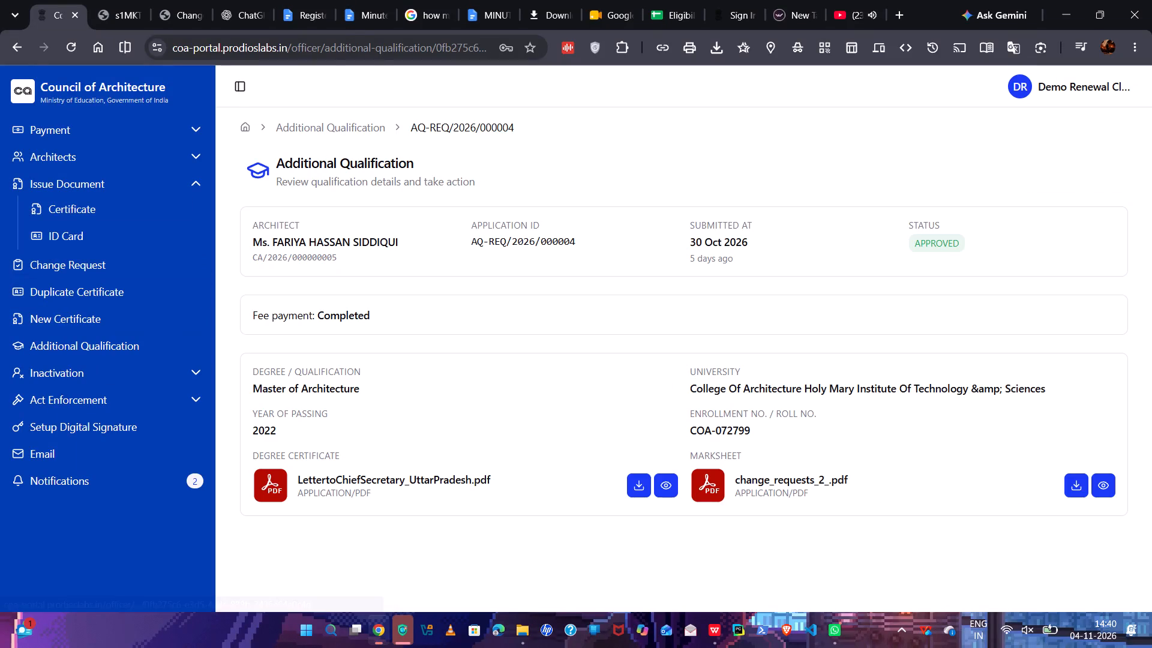
pyautogui.click(667, 482)
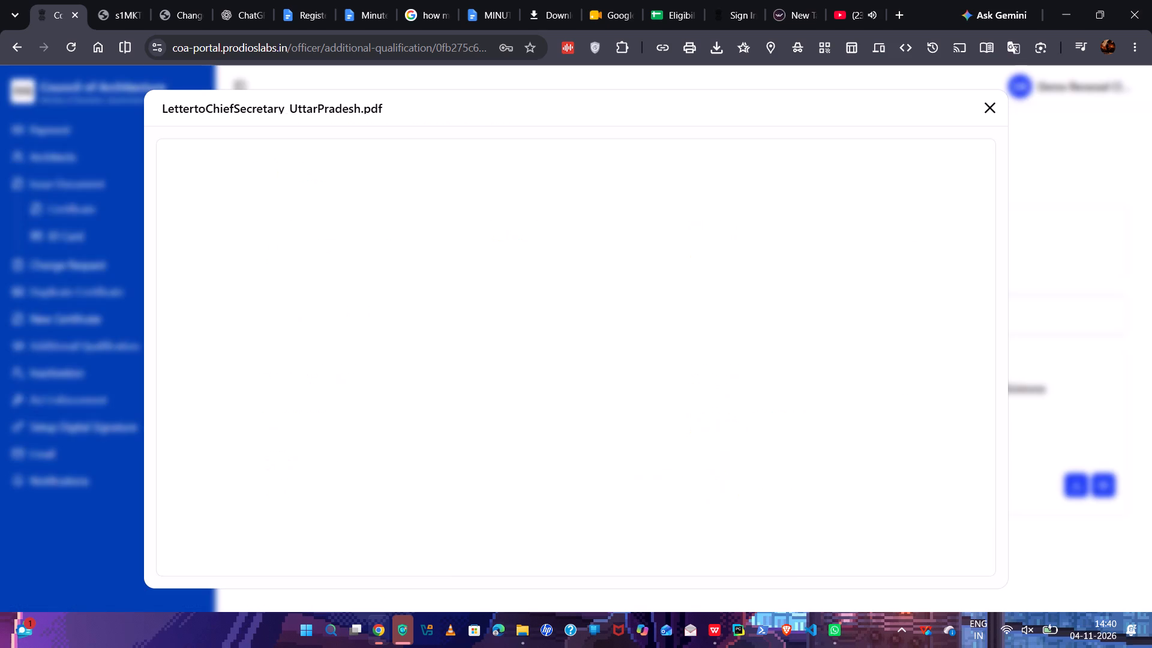
pyautogui.click(983, 106)
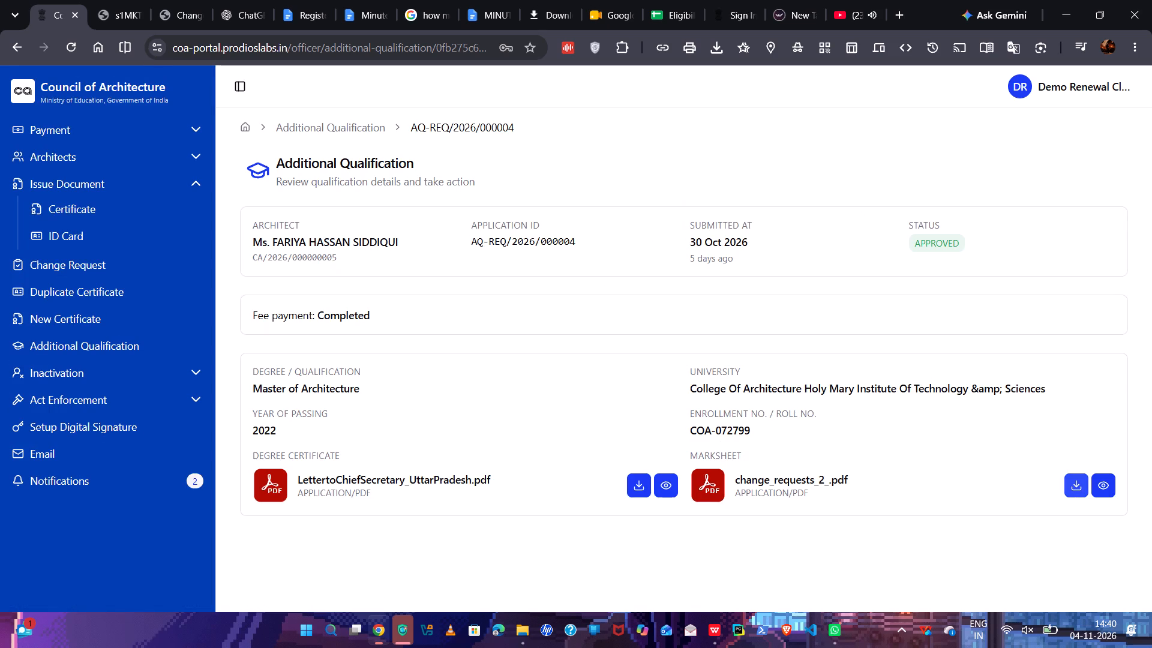
pyautogui.click(1111, 482)
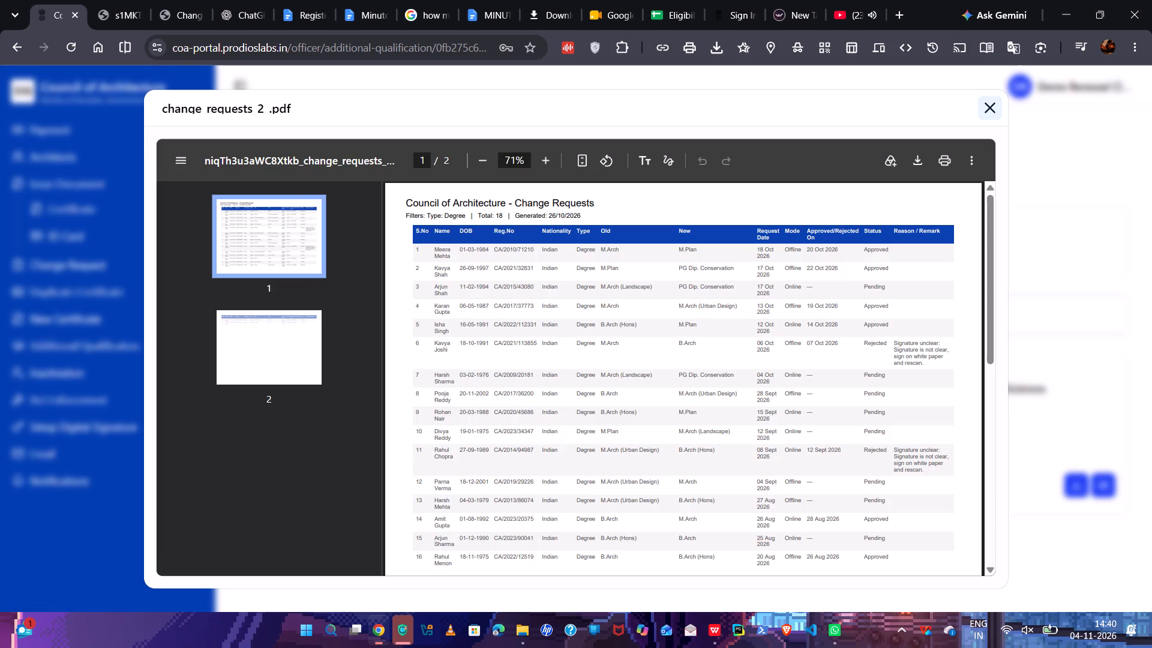
pyautogui.click(998, 108)
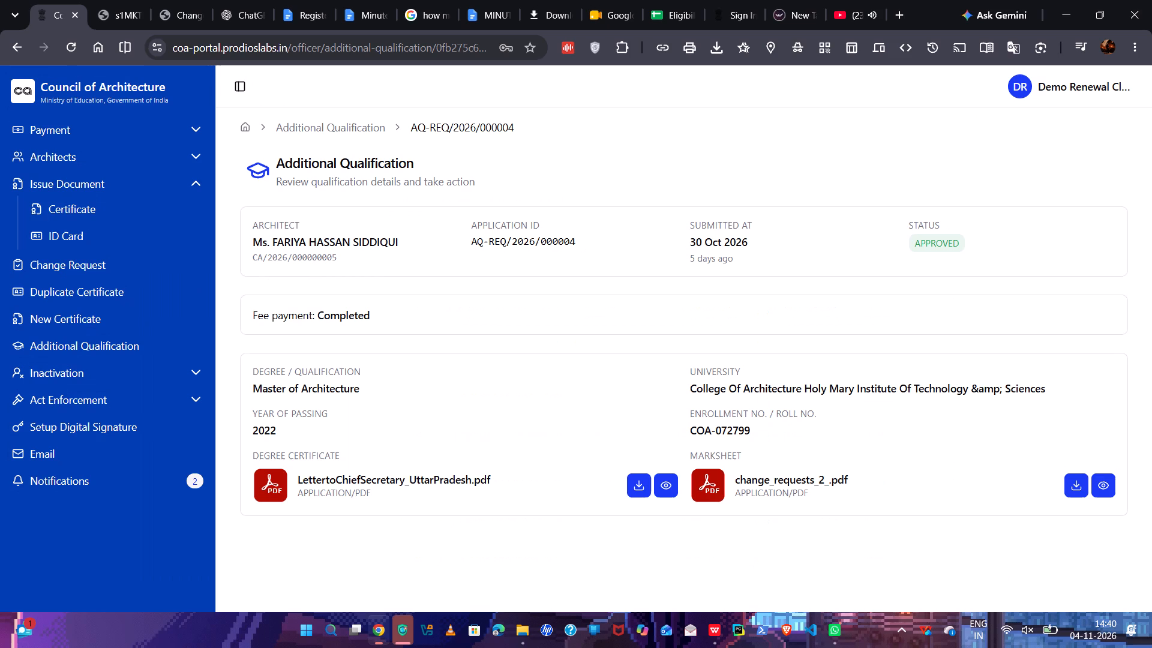
# Look through the digital signature setup, Email, Additional Qualification, Duplicate Certificate, Change Request, and issued ID Card and Certificate pages.
pyautogui.click(60, 397)
pyautogui.click(63, 449)
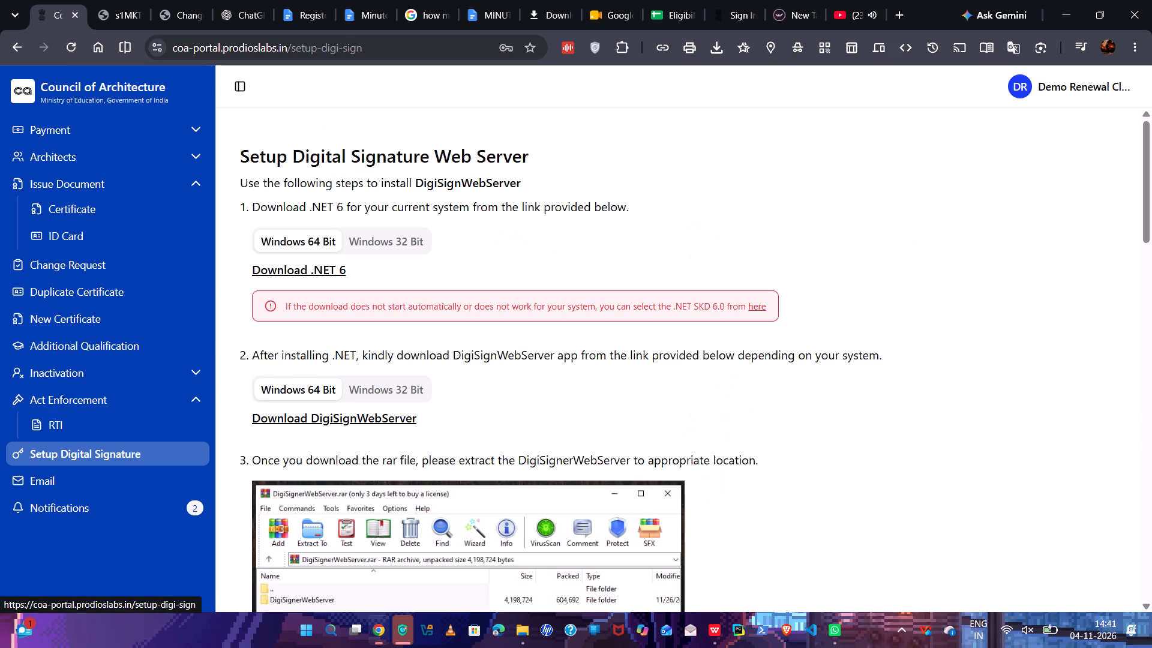
pyautogui.click(56, 469)
pyautogui.click(77, 371)
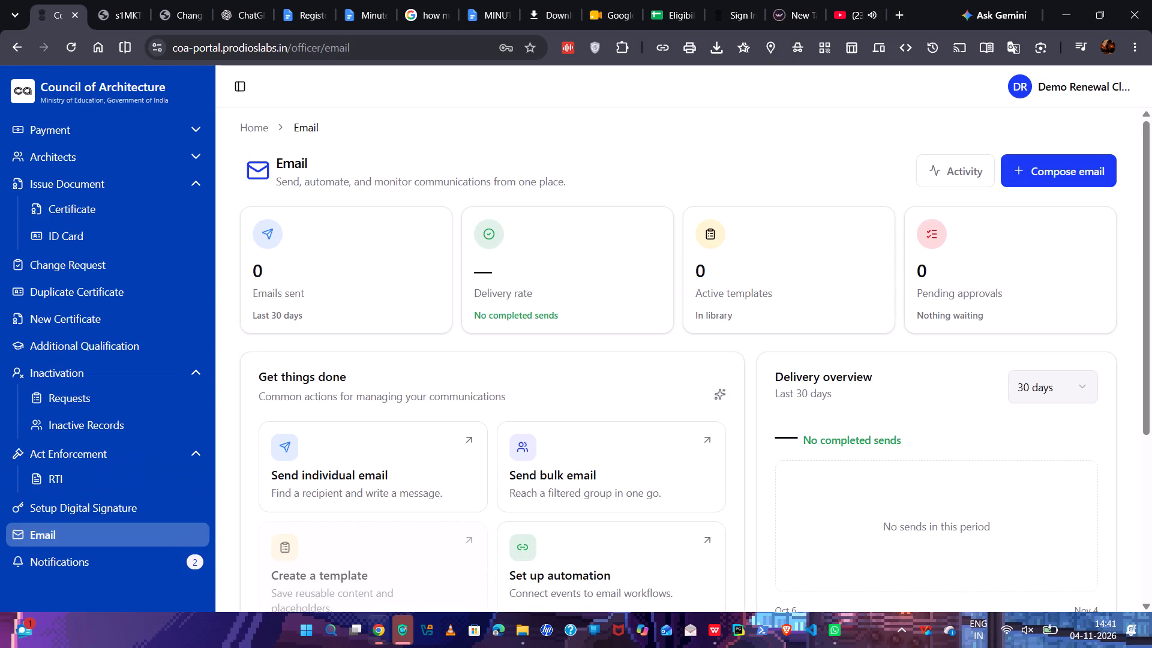
pyautogui.click(81, 353)
pyautogui.click(85, 321)
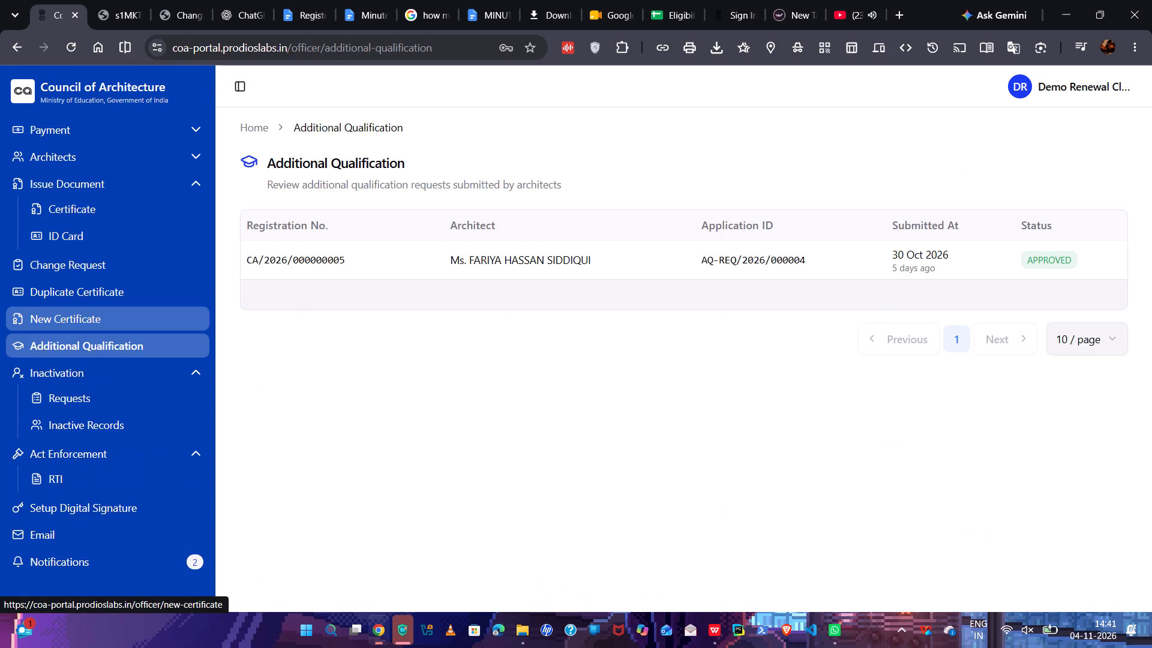
pyautogui.click(82, 291)
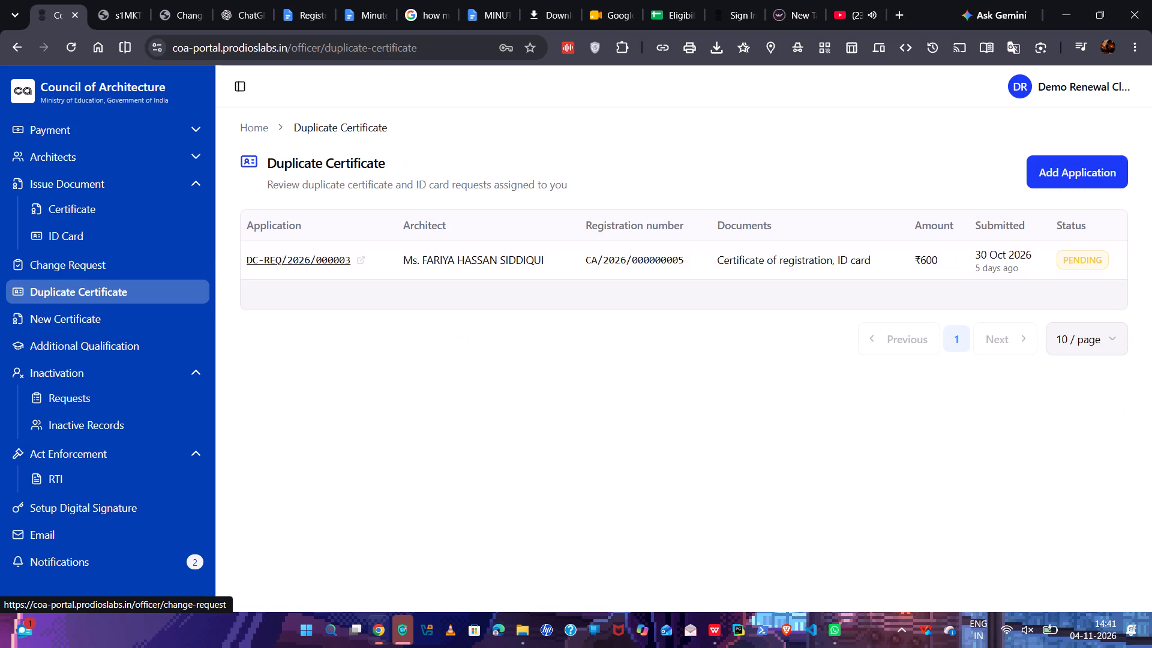
pyautogui.click(21, 262)
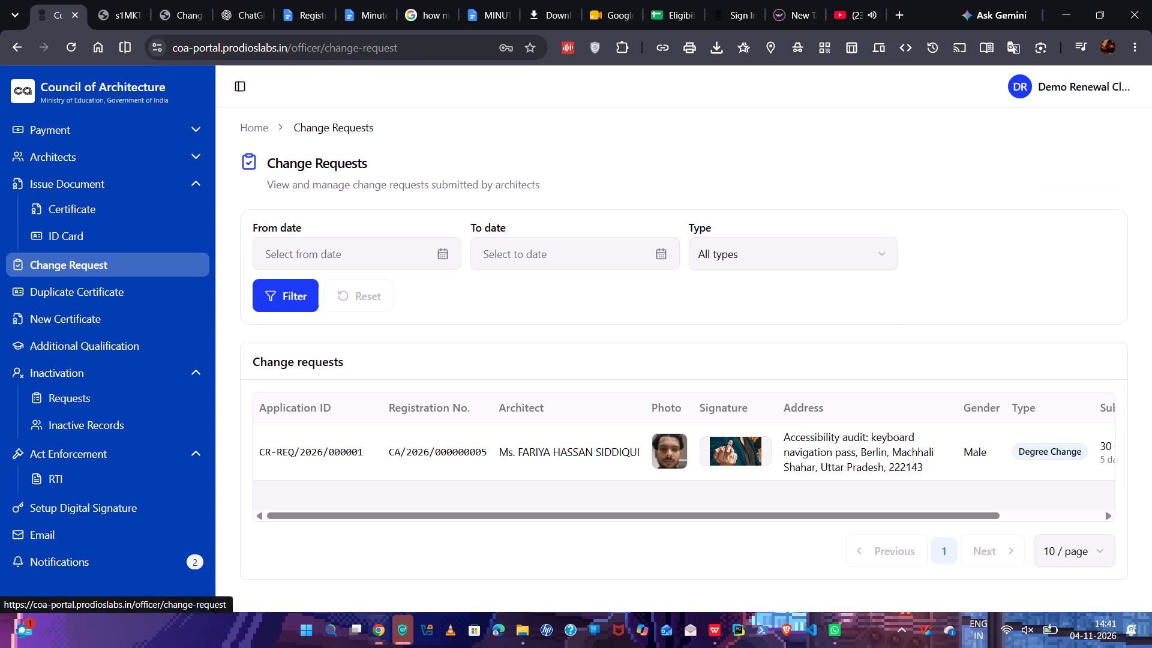
pyautogui.click(80, 232)
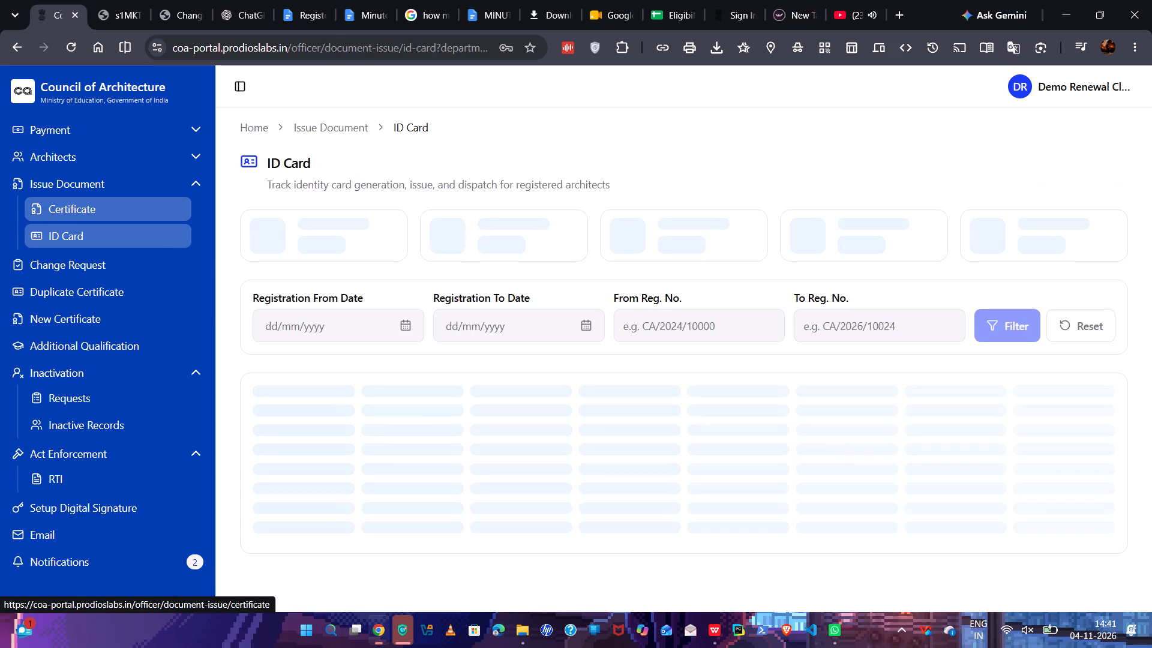
pyautogui.click(80, 213)
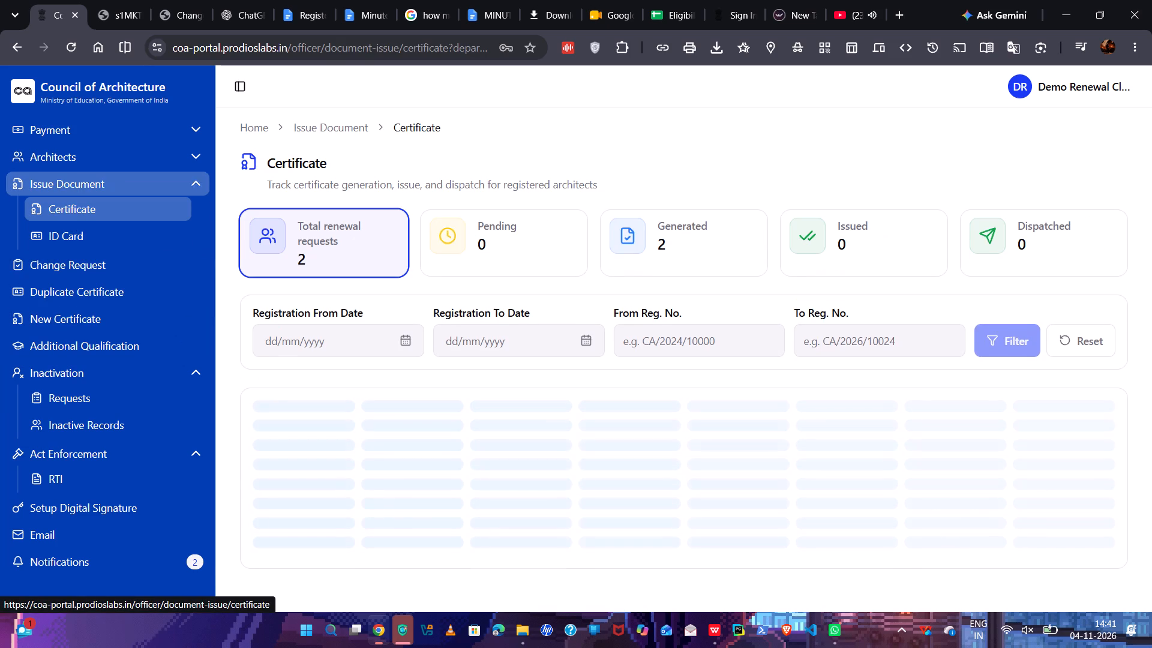
# Open the list of all payments and examine its records across to the payment method, date and receipt columns.
pyautogui.click(69, 117)
pyautogui.click(67, 140)
pyautogui.click(67, 140)
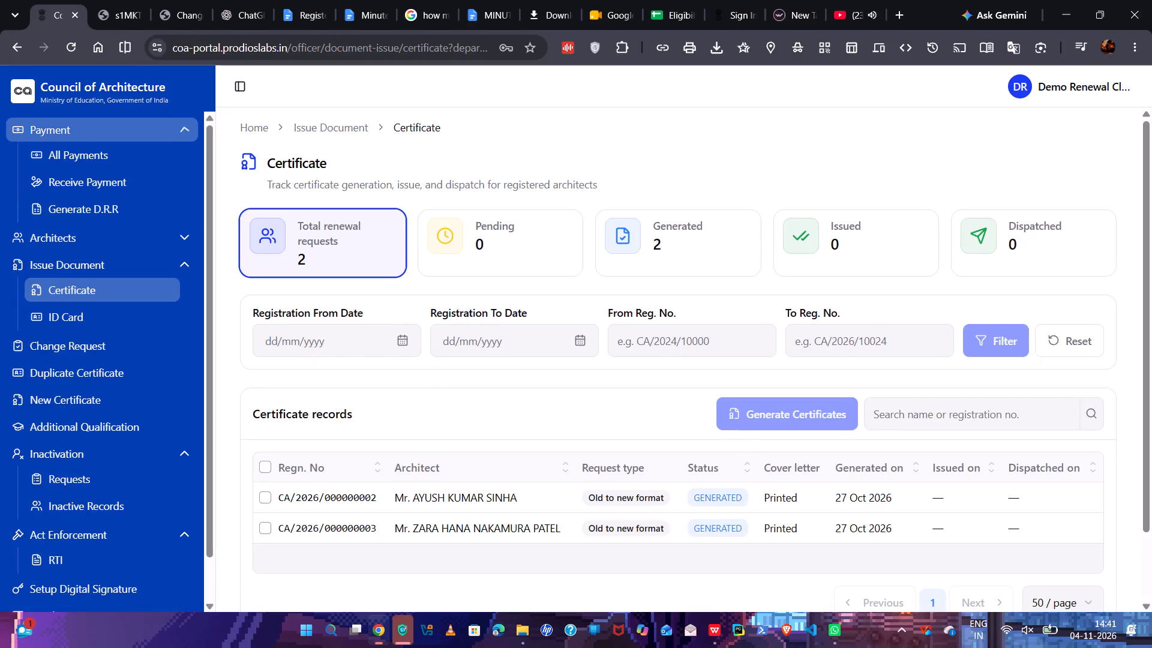
pyautogui.click(68, 158)
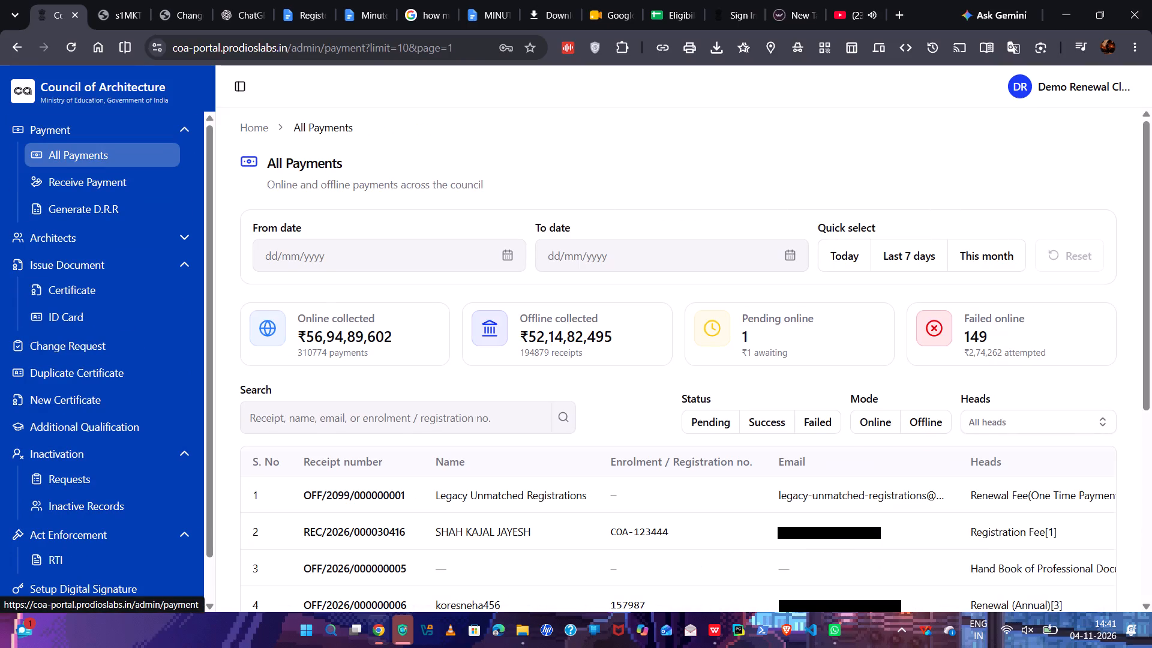
pyautogui.scroll(-1, 269, 393)
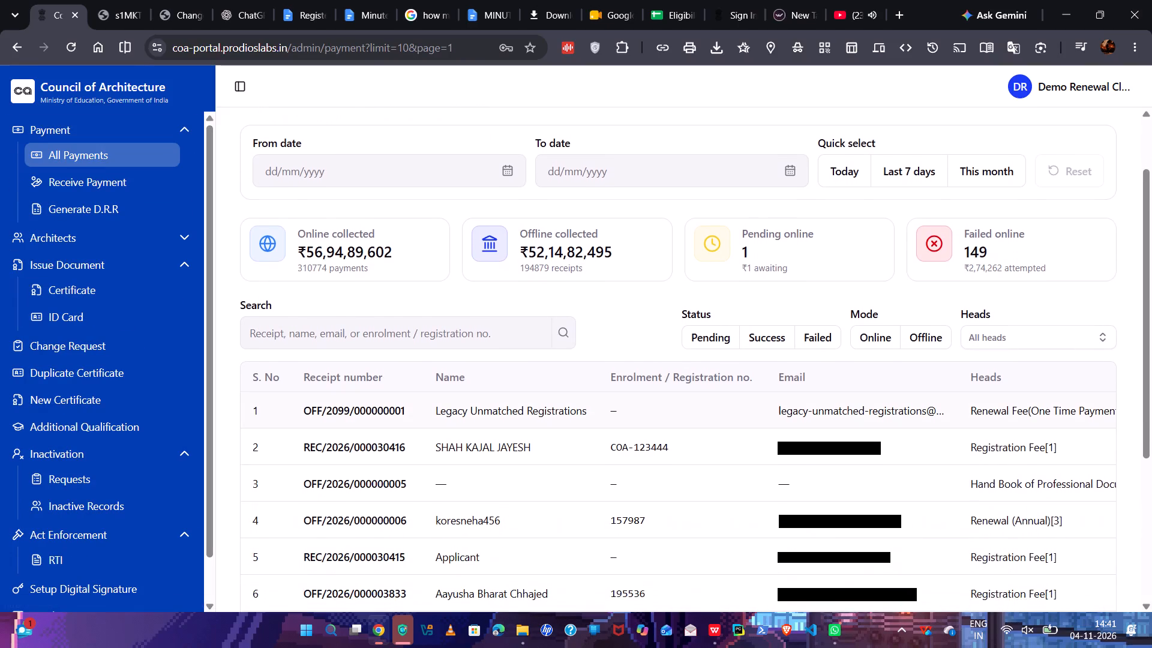
pyautogui.hscroll(-7, 269, 393)
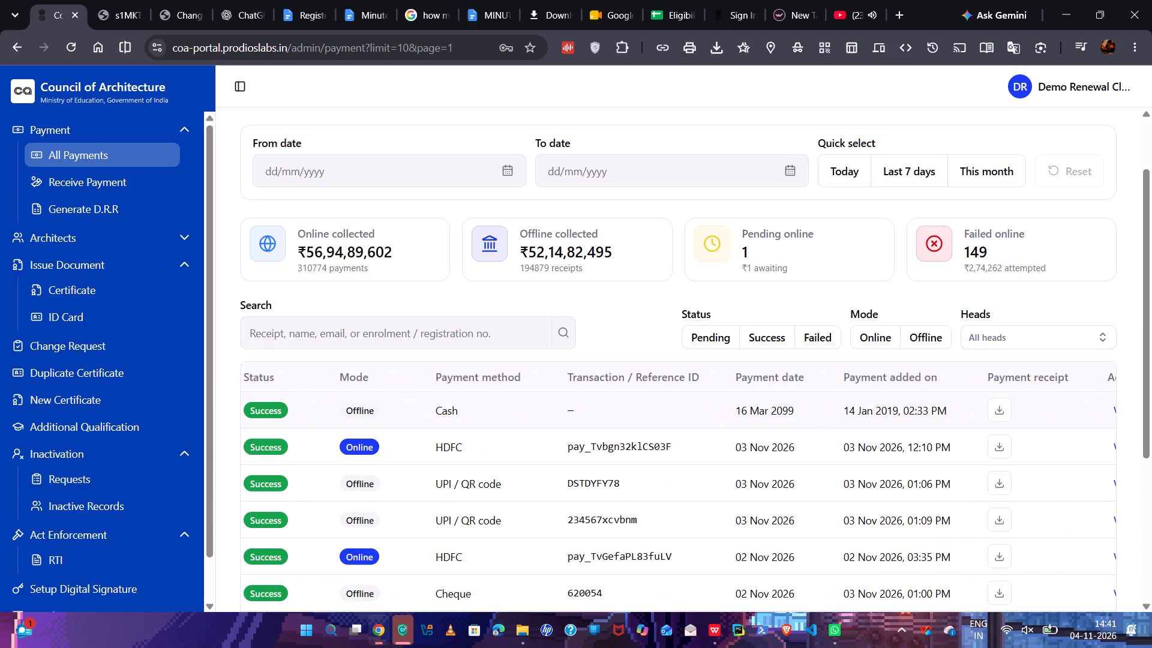
# Examine the payment section: the All Payments records, the Receive Payment form and the Generate D.R.R. page.
pyautogui.hscroll(8, 269, 393)
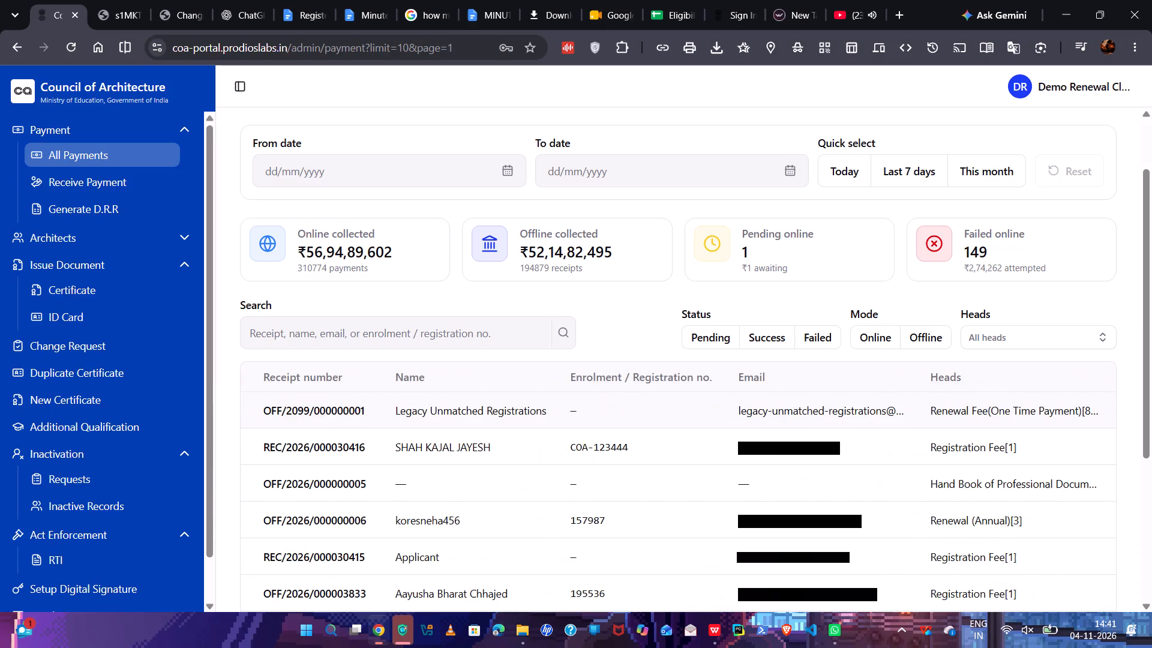
pyautogui.scroll(-3, 269, 393)
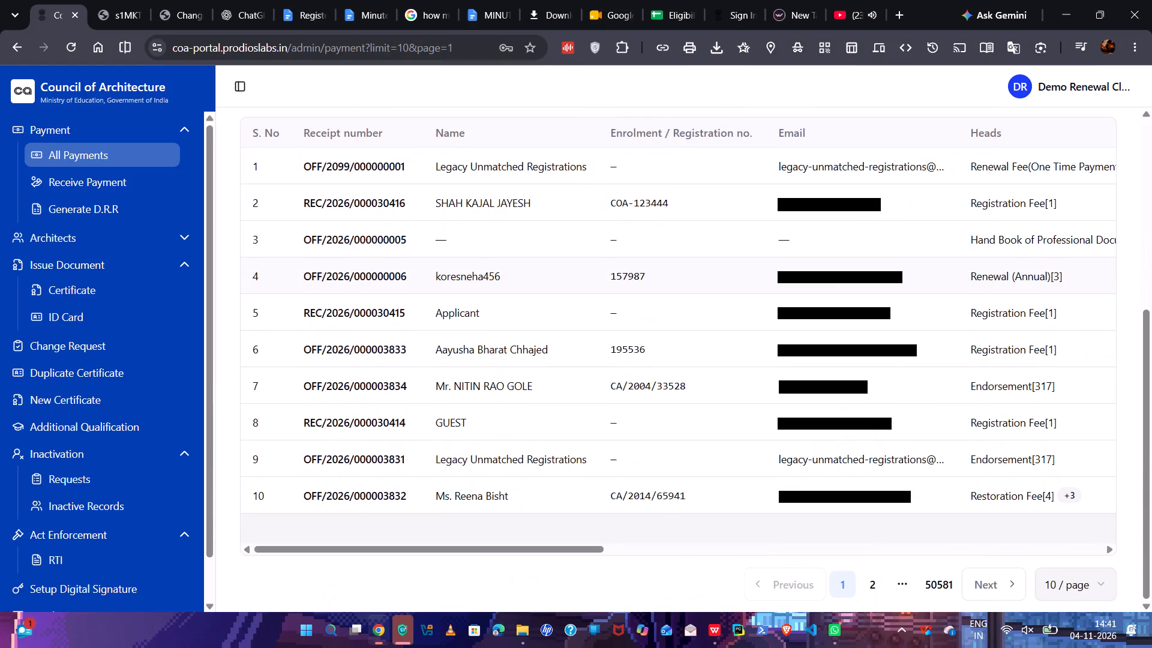
pyautogui.scroll(-1, 269, 393)
pyautogui.scroll(2, 269, 393)
pyautogui.click(80, 185)
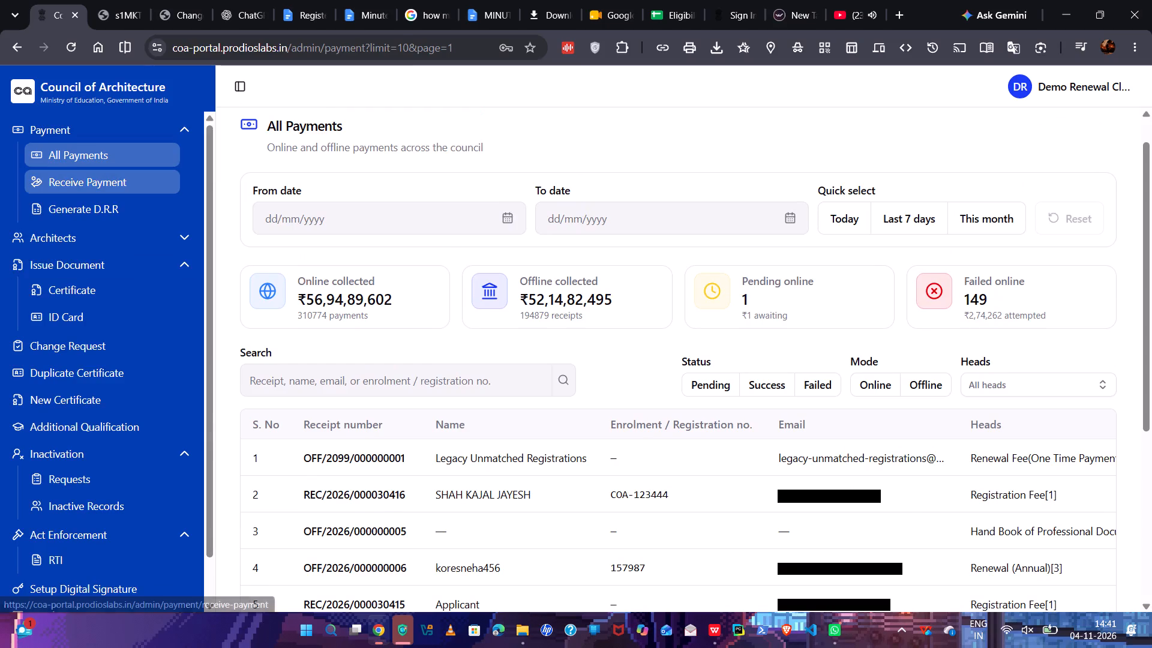
pyautogui.scroll(-3, 408, 460)
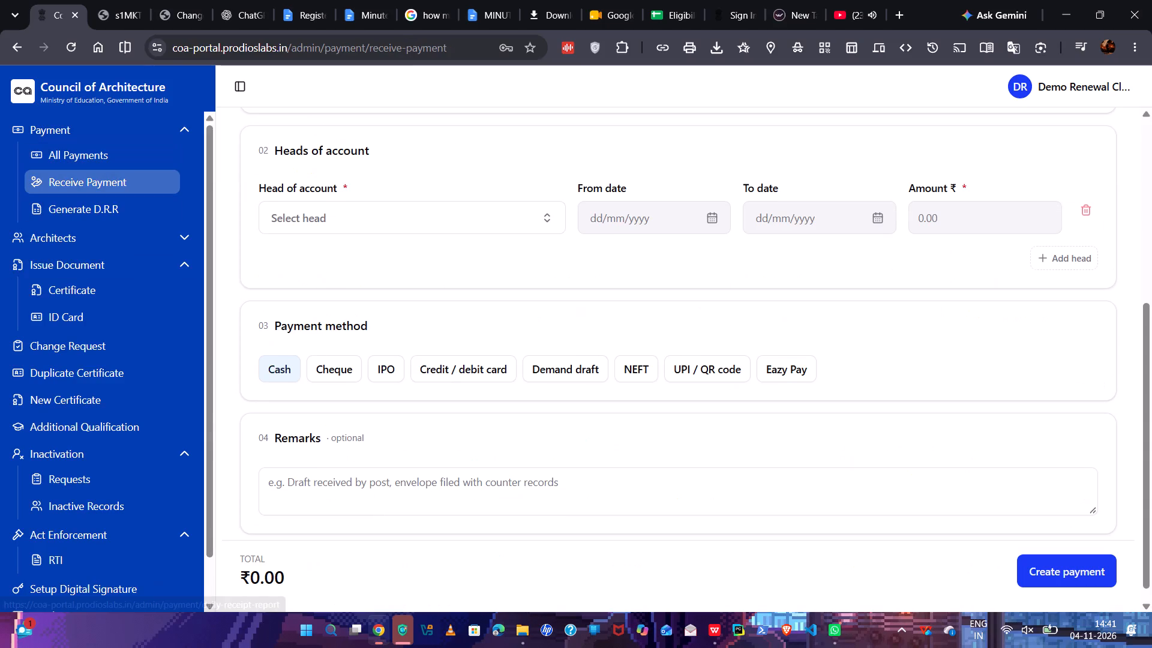
pyautogui.click(119, 218)
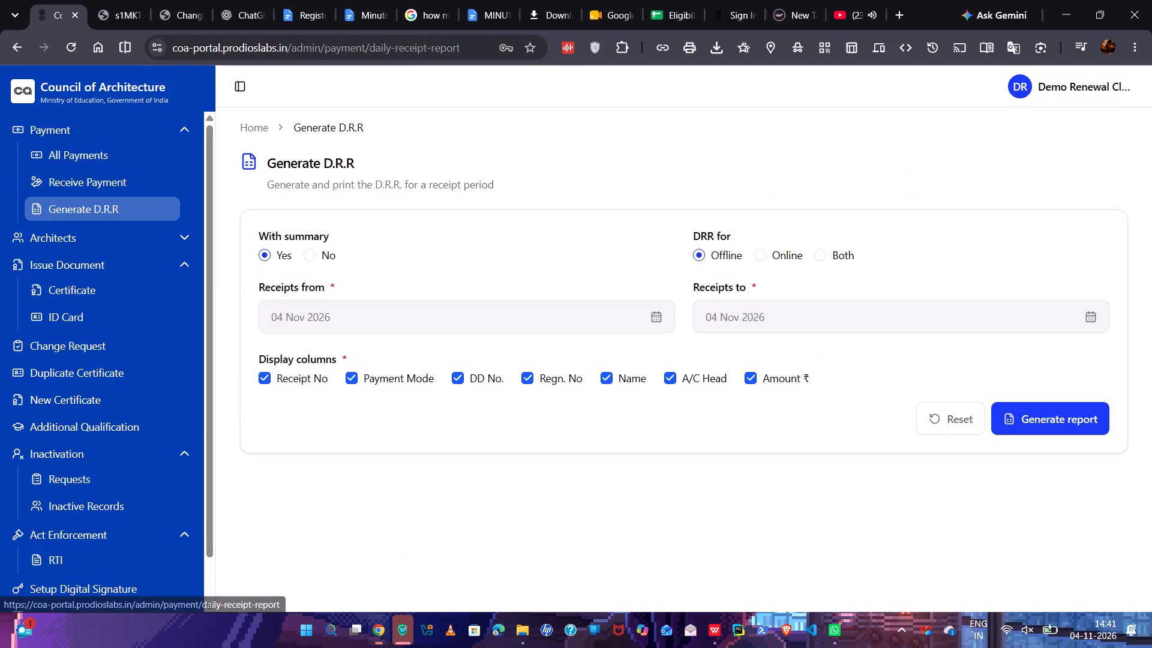
# Review the certificate records and ID card records kept for issuing documents.
pyautogui.click(116, 297)
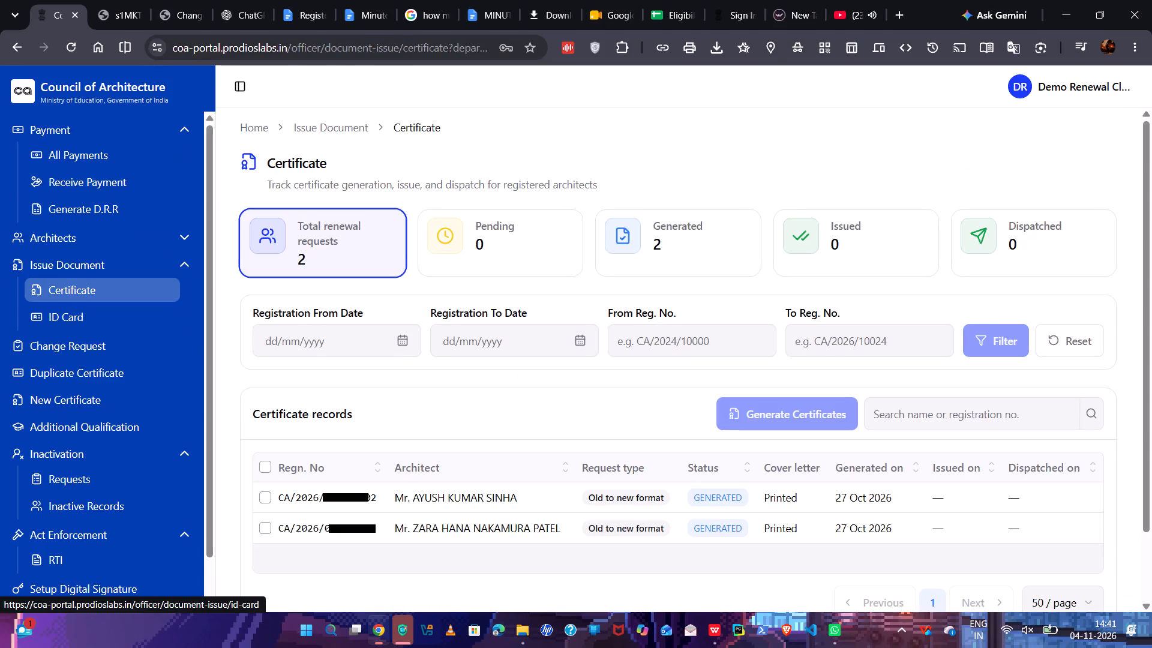
pyautogui.click(118, 300)
pyautogui.click(118, 300)
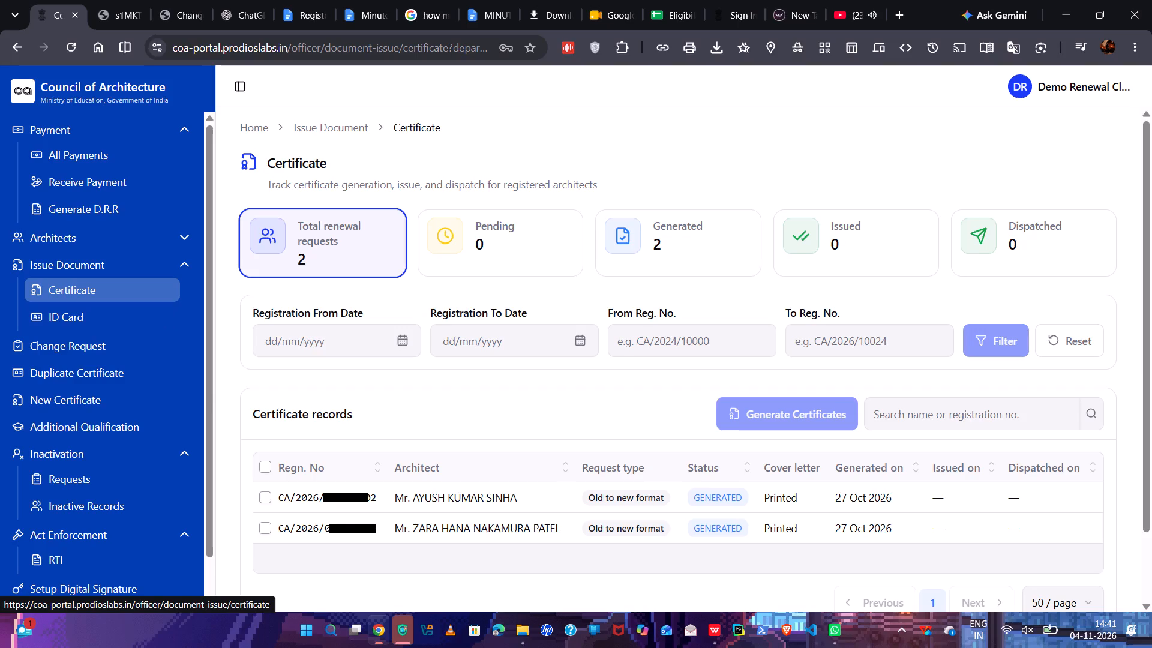
pyautogui.click(118, 313)
pyautogui.scroll(-1, 118, 311)
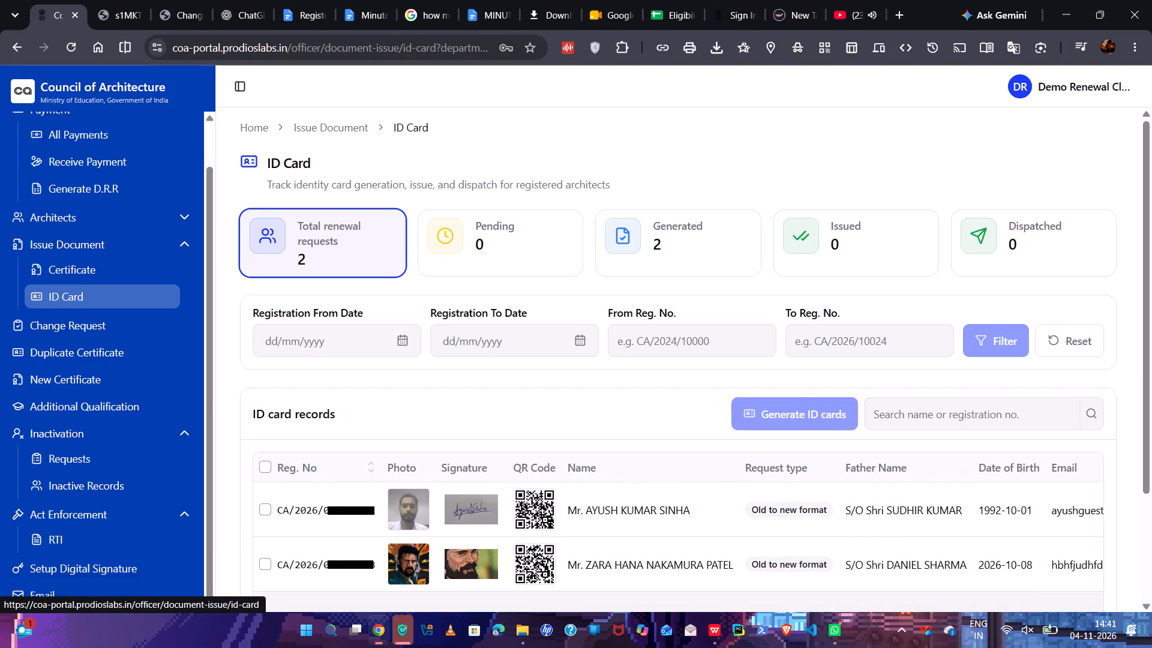
pyautogui.scroll(-1, 118, 311)
pyautogui.scroll(-3, 320, 358)
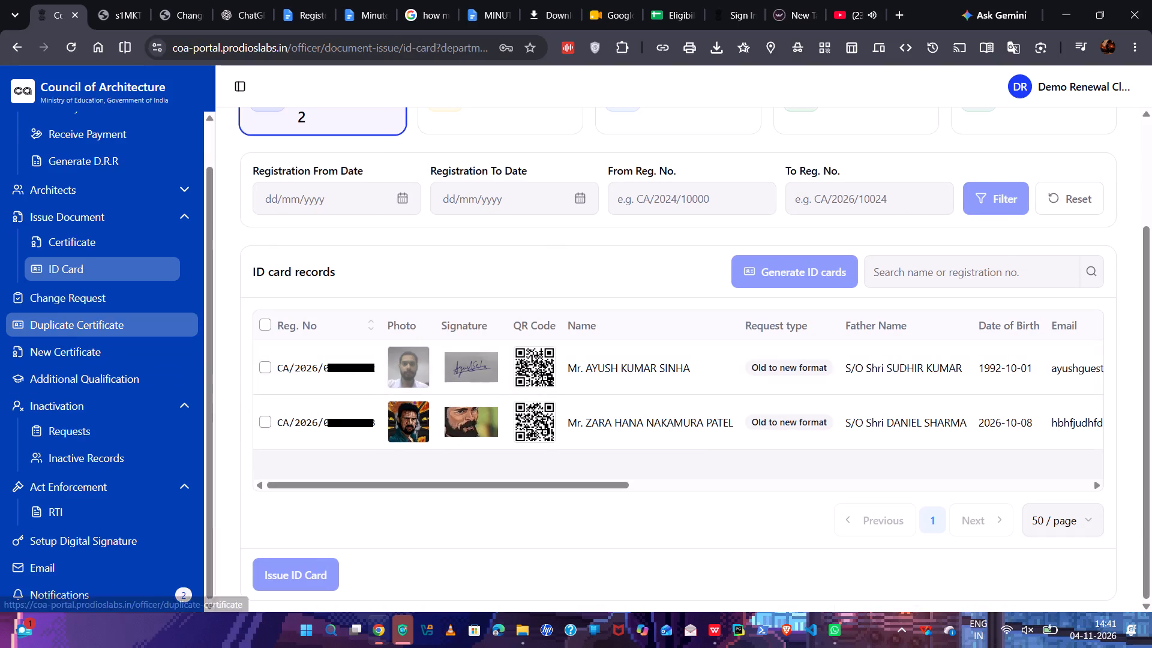
# Look through the Duplicate Certificate, New Certificate, Inactivation and Additional Qualification lists.
pyautogui.click(106, 332)
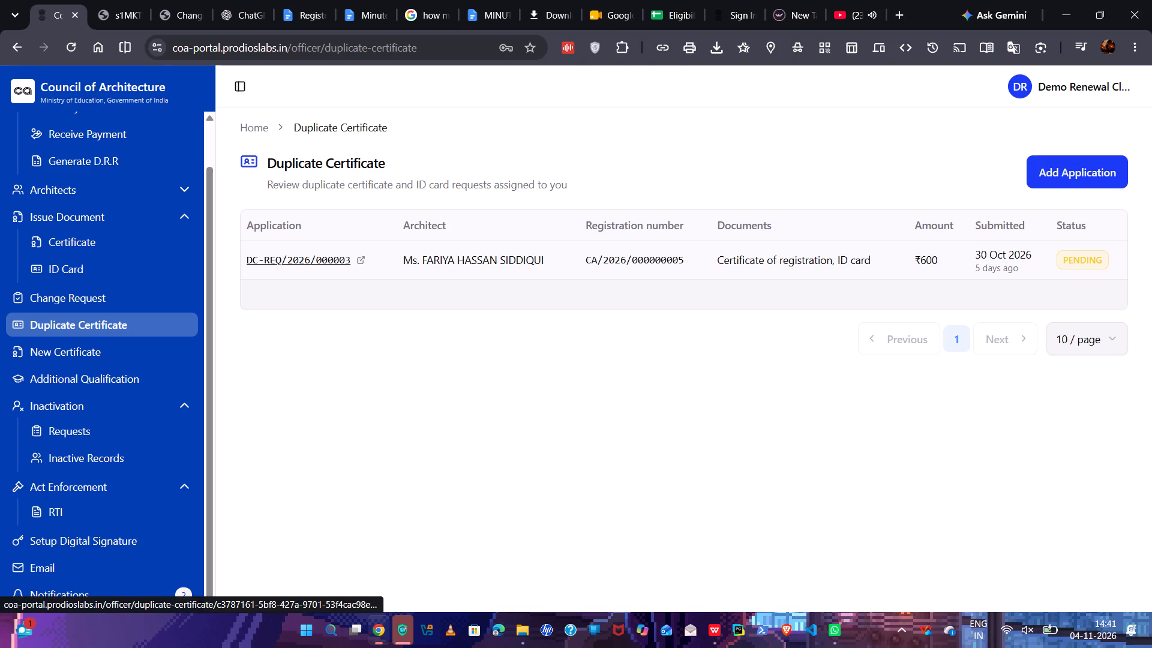
pyautogui.click(130, 353)
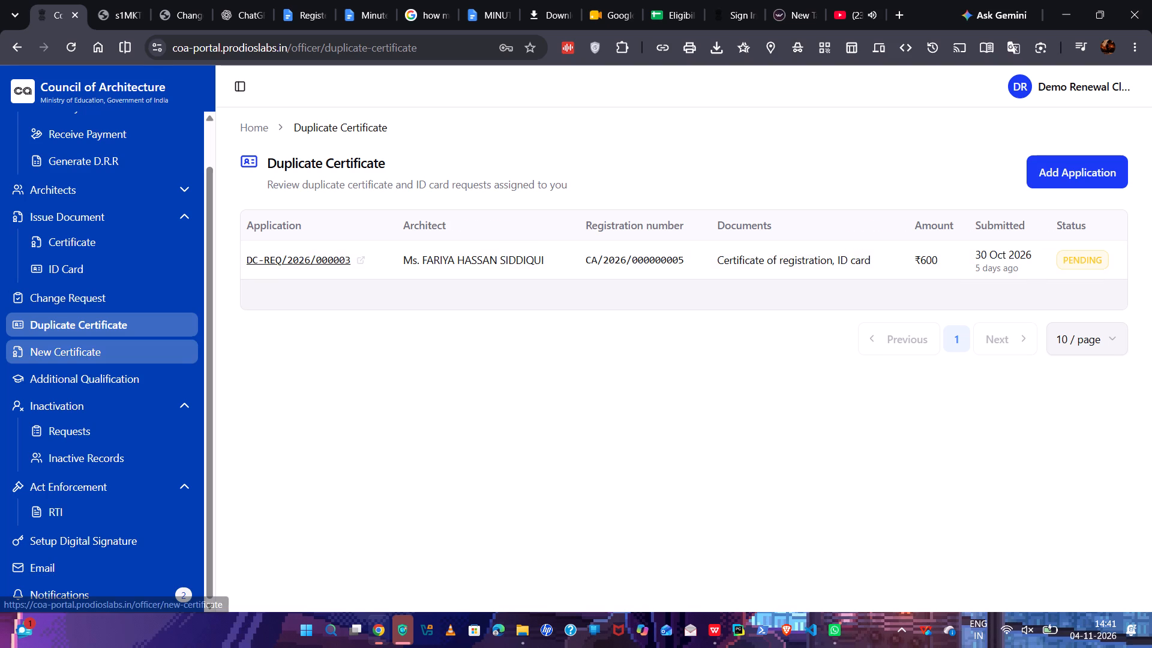
pyautogui.click(119, 375)
pyautogui.click(118, 349)
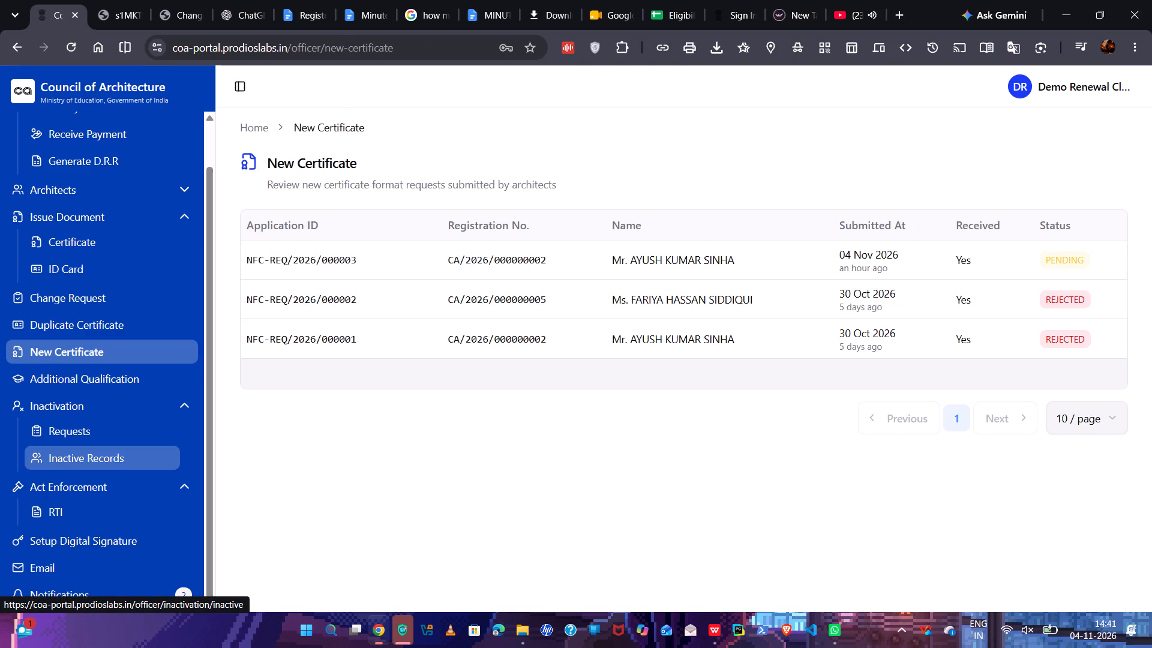
pyautogui.click(90, 433)
pyautogui.click(84, 474)
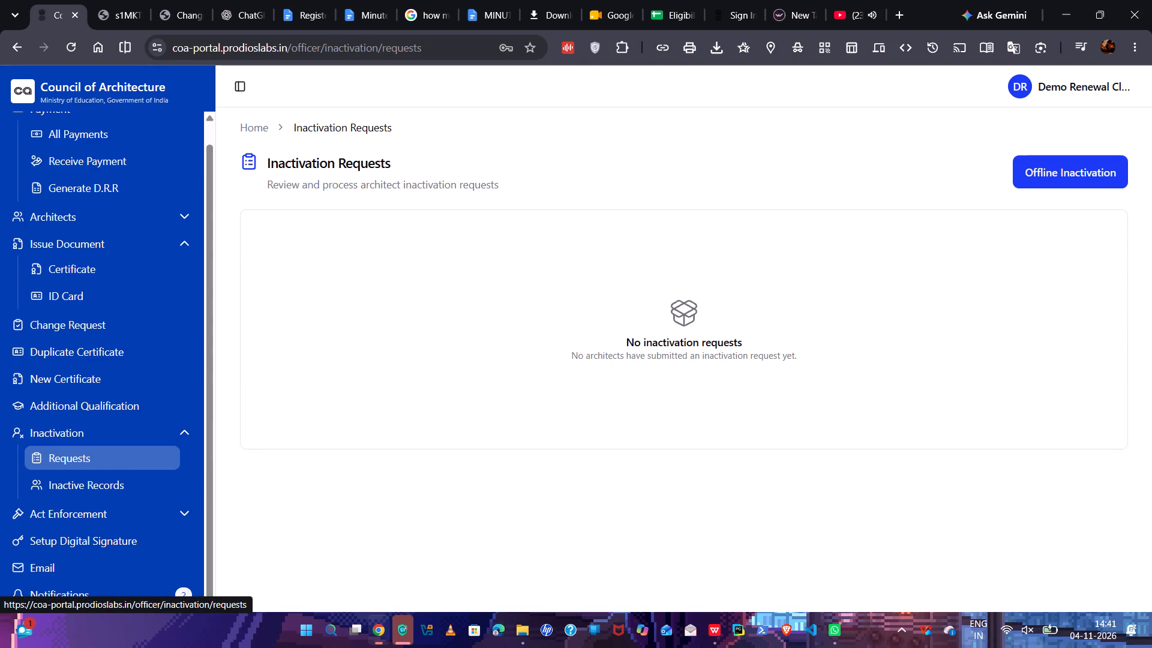
pyautogui.click(100, 468)
pyautogui.click(100, 484)
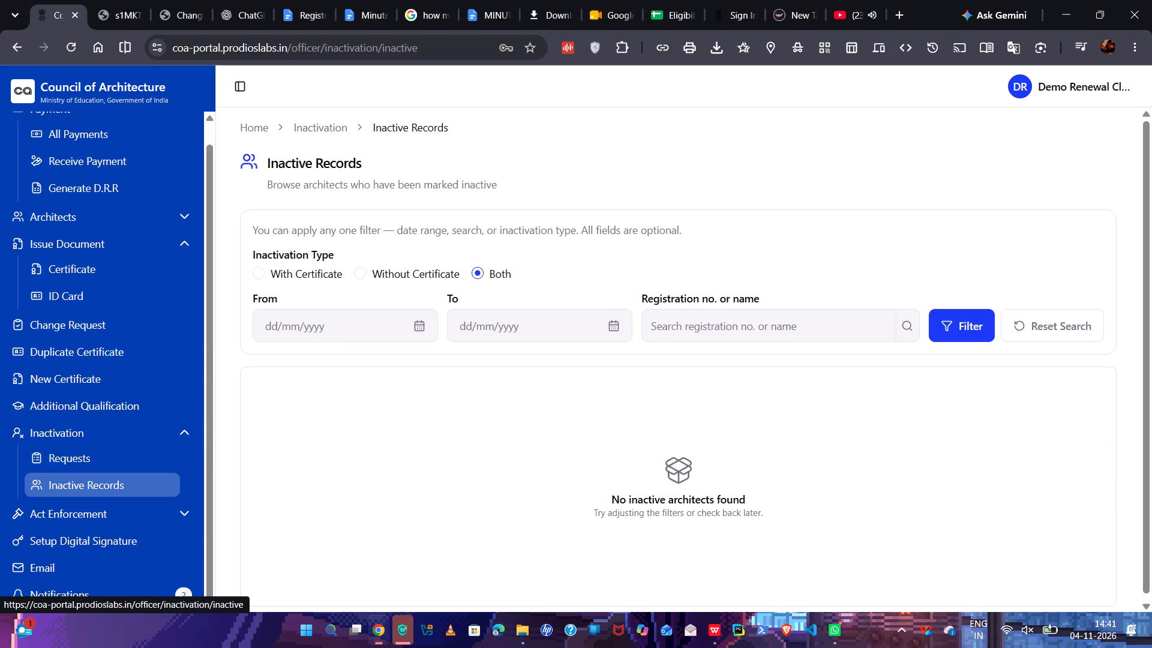
pyautogui.click(101, 401)
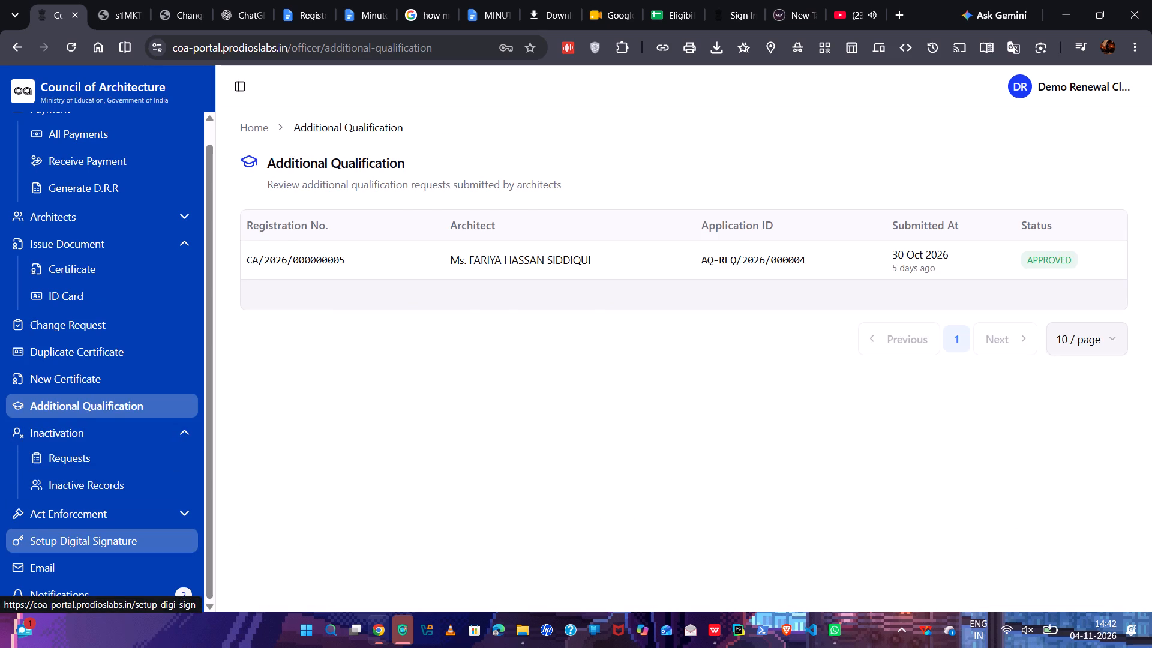
pyautogui.click(71, 546)
# Go to the Change Requests list and choose Photo / Signature Change as the request type.
pyautogui.click(98, 322)
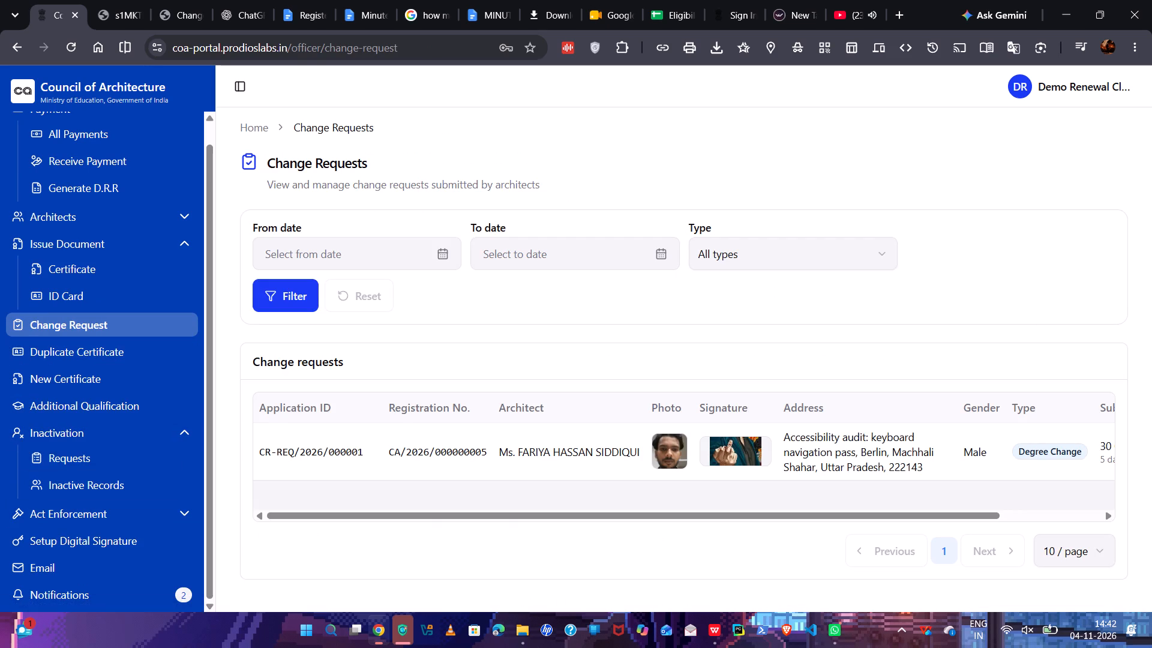
pyautogui.click(293, 290)
pyautogui.click(775, 265)
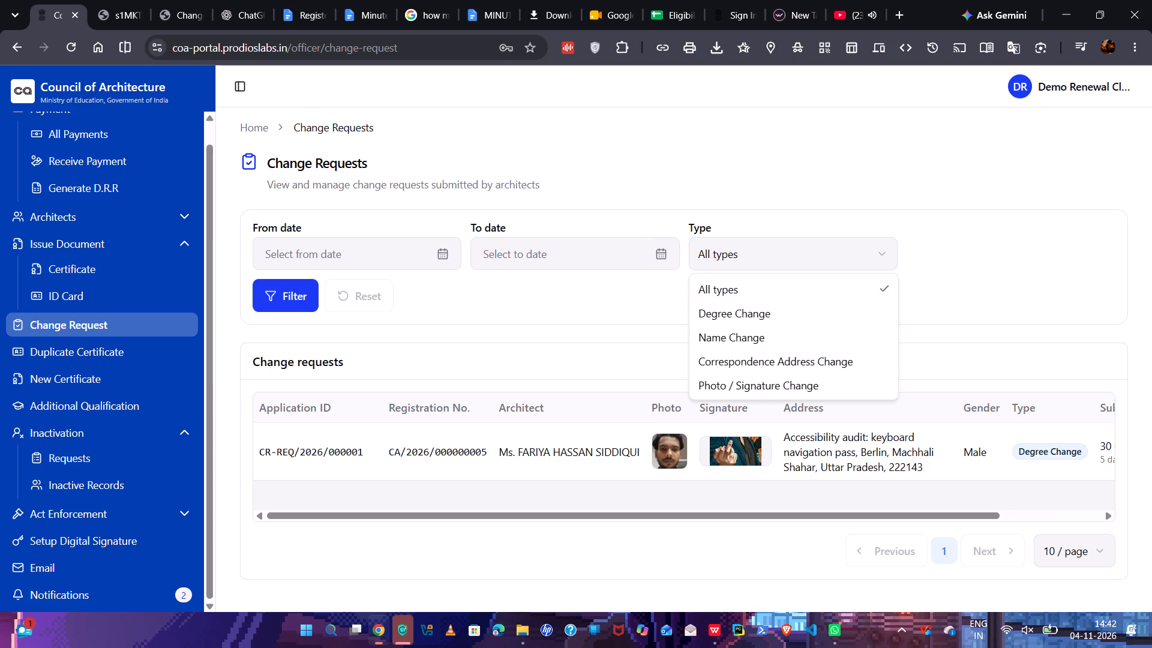
pyautogui.click(756, 376)
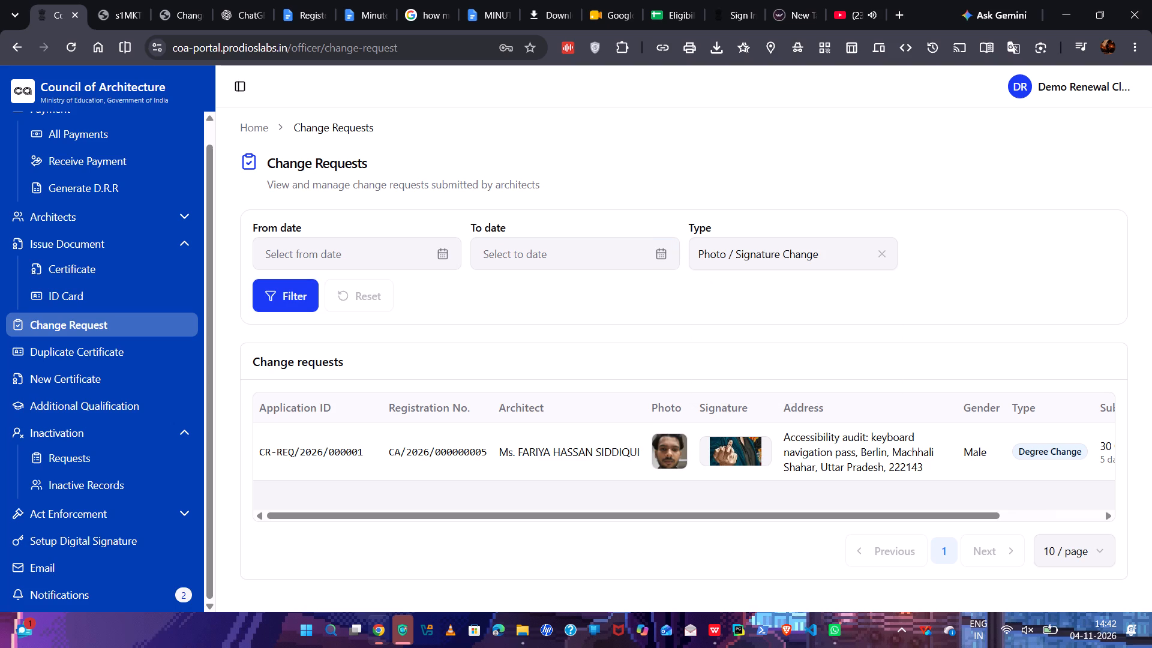
pyautogui.hscroll(-3, 710, 436)
pyautogui.hscroll(5, 710, 436)
# View the pending Degree Change request and its Seek Clarification form, and close the form without submitting.
pyautogui.click(311, 454)
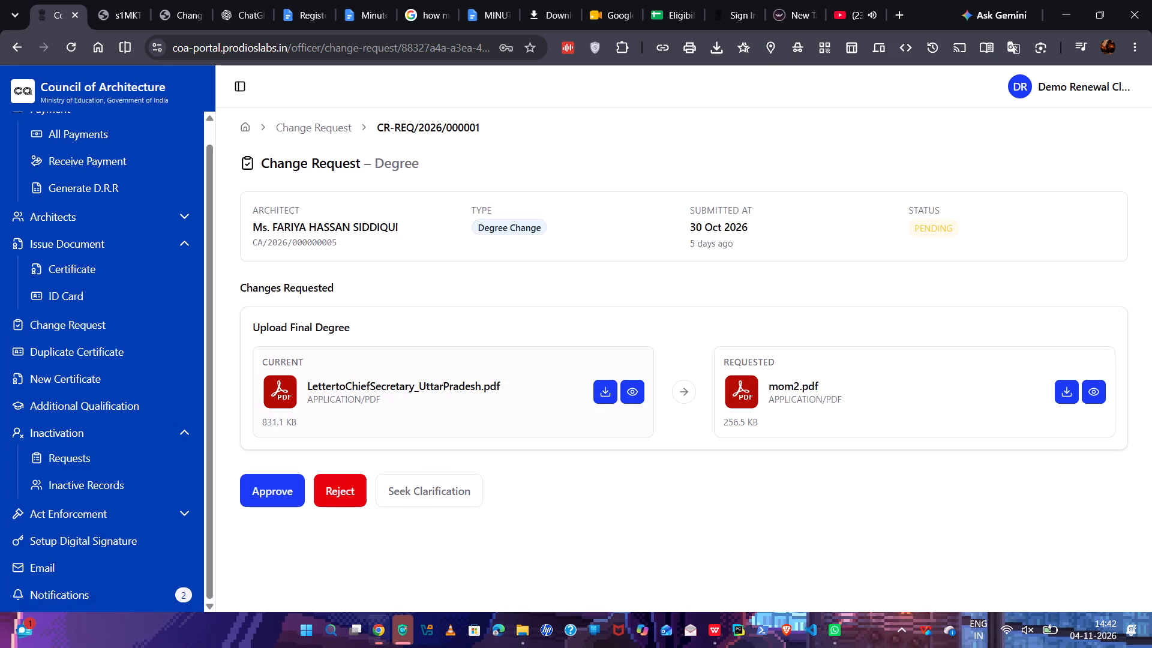
pyautogui.click(392, 496)
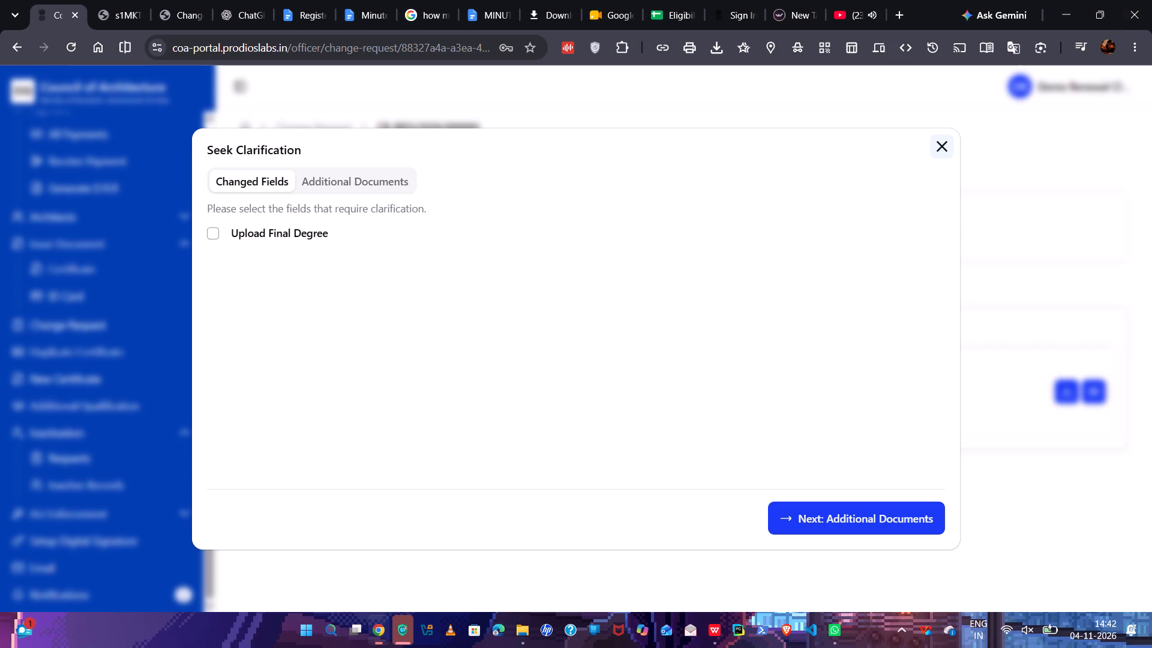
pyautogui.click(941, 152)
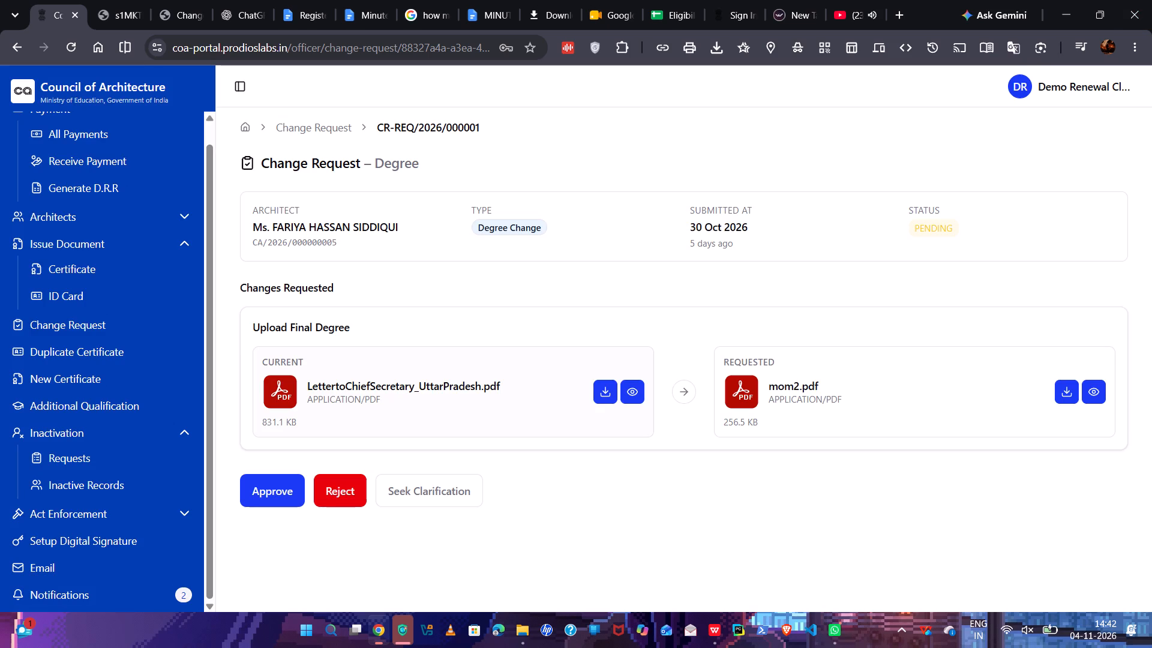
# Check the Duplicate Certificate, New Certificate and inactivation lists again, ending at the certificate issue records.
pyautogui.click(86, 350)
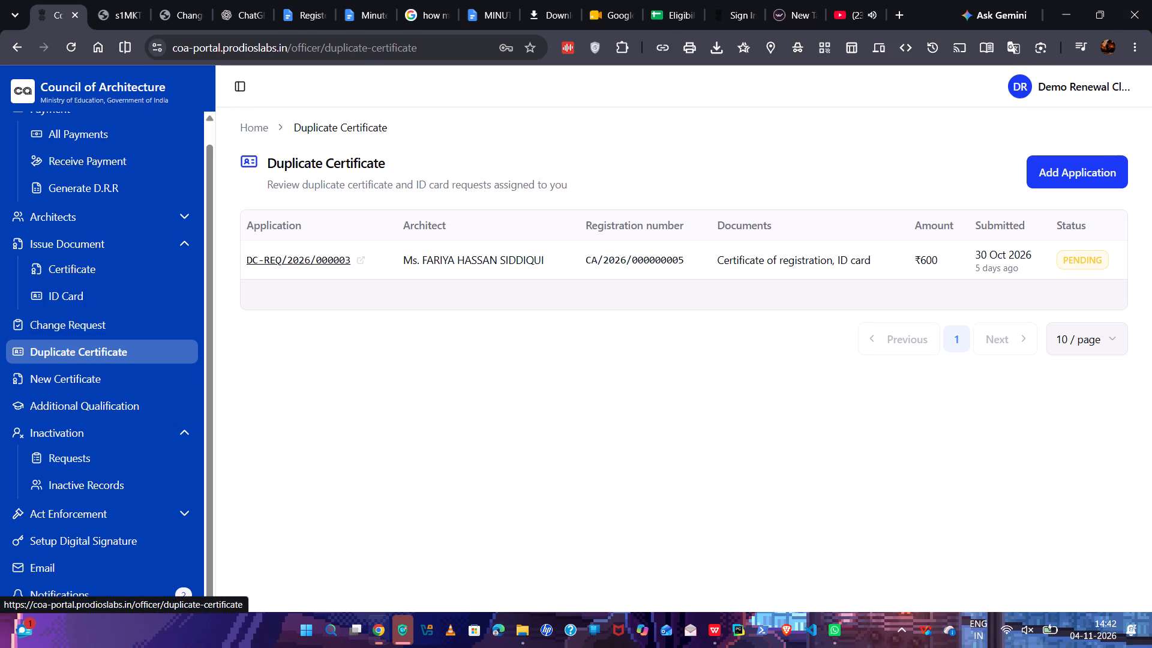
pyautogui.click(88, 368)
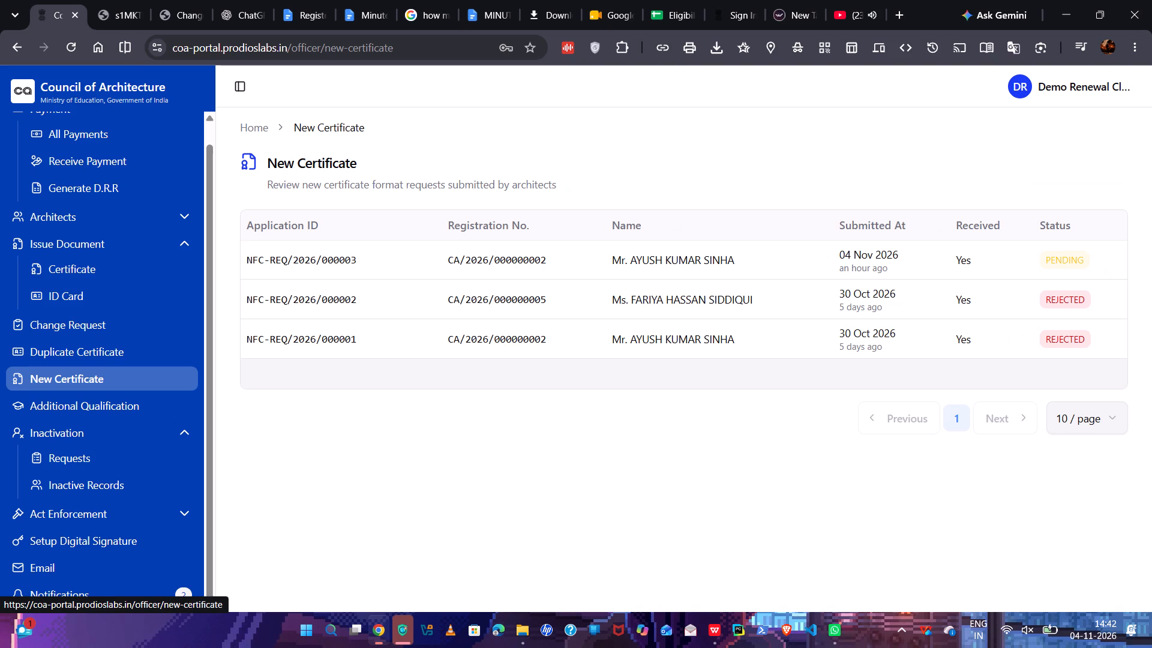
pyautogui.click(94, 401)
pyautogui.click(92, 476)
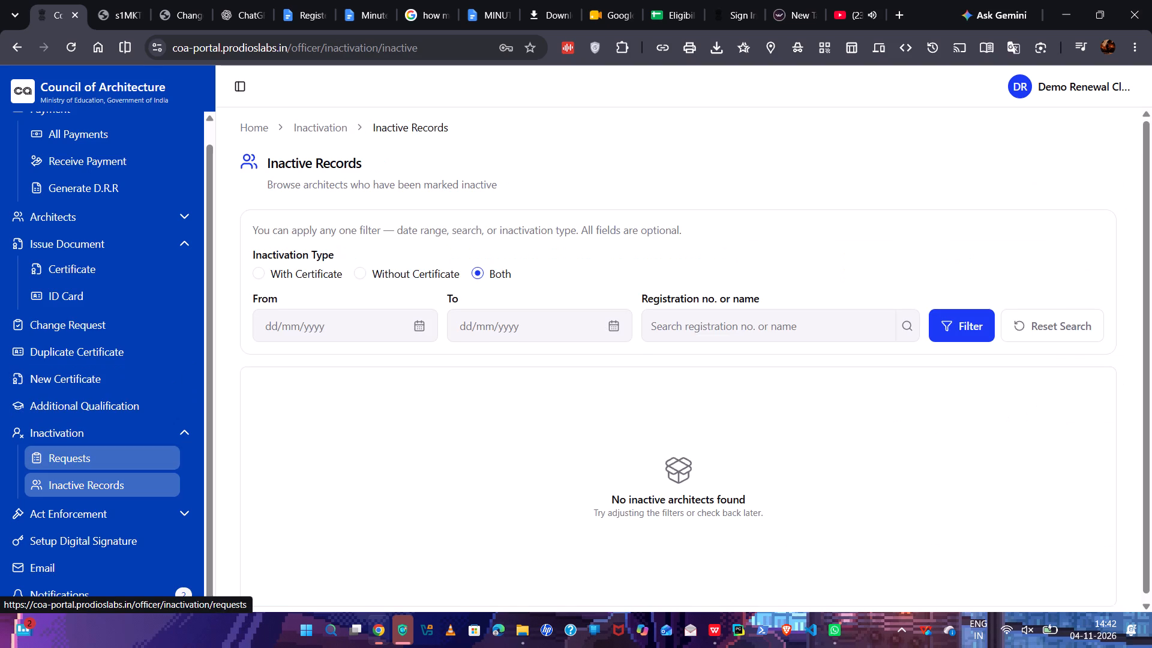
pyautogui.click(96, 455)
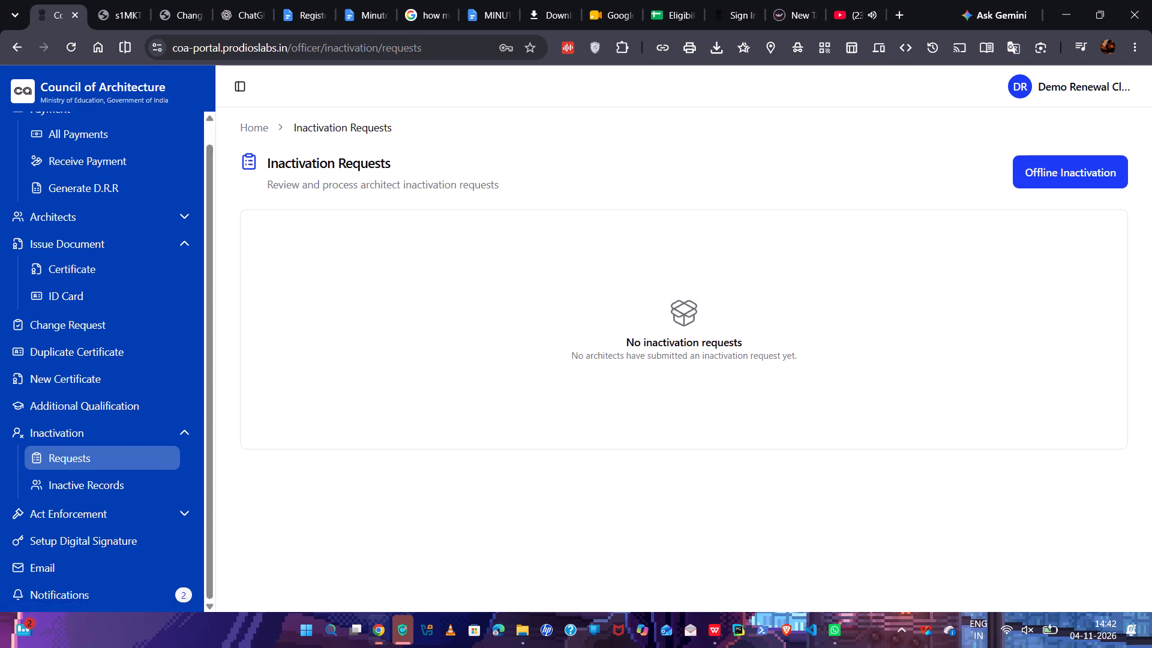
pyautogui.click(77, 297)
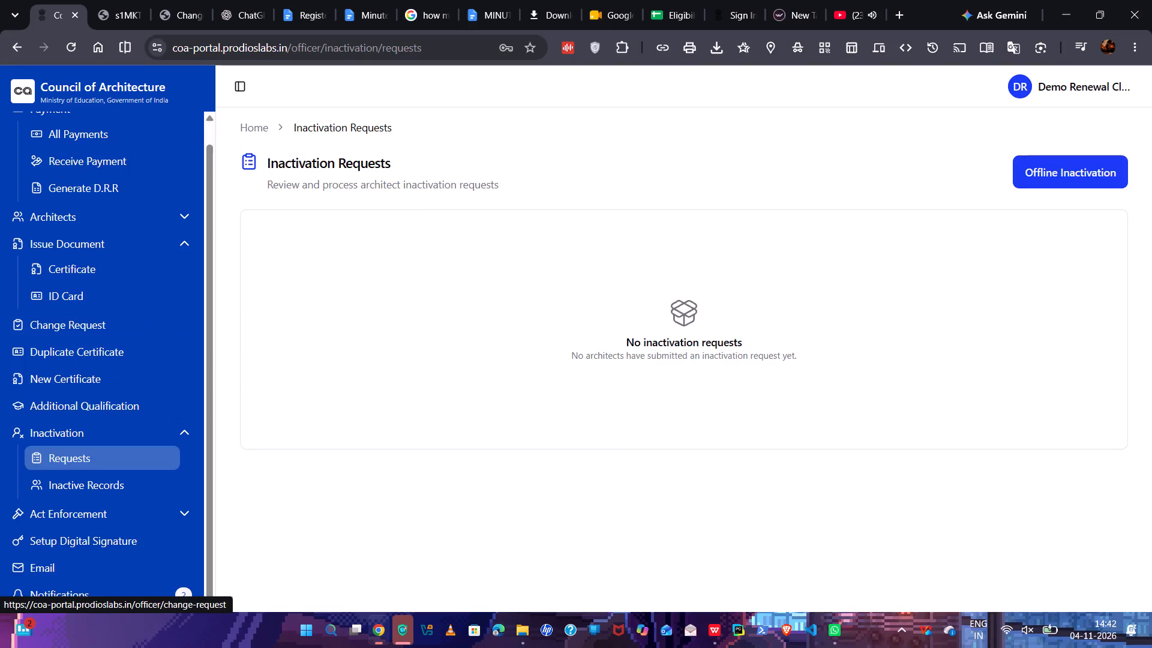
pyautogui.click(78, 272)
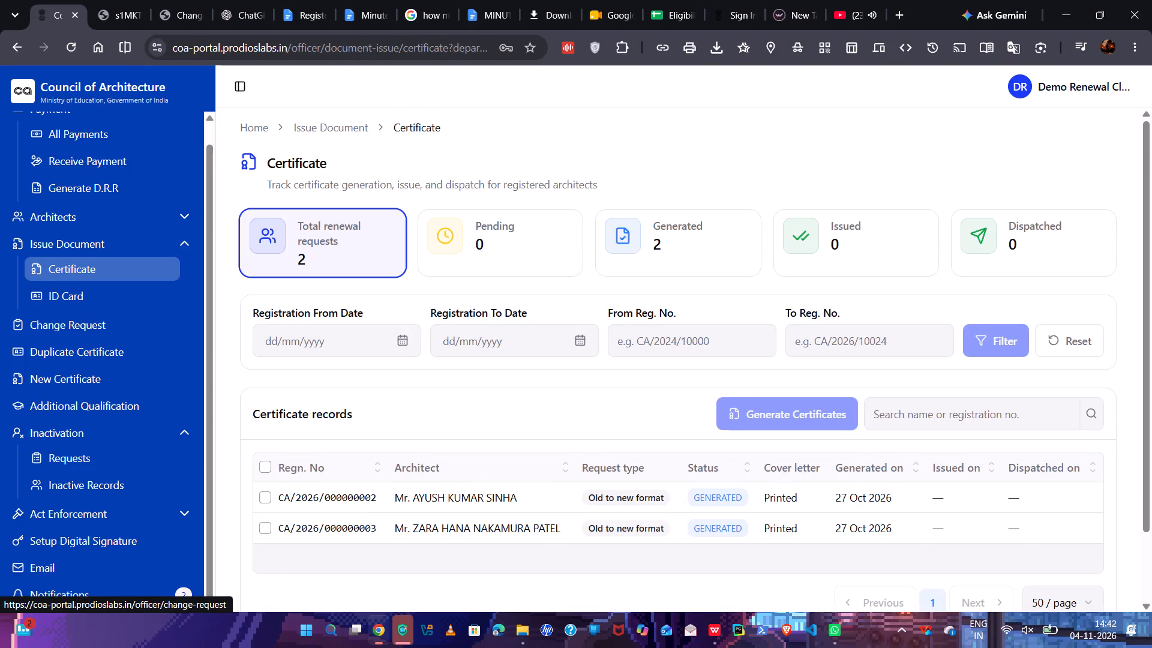
# Open the details of the pending new certificate format request submitted on 04 Nov 2026.
pyautogui.click(103, 380)
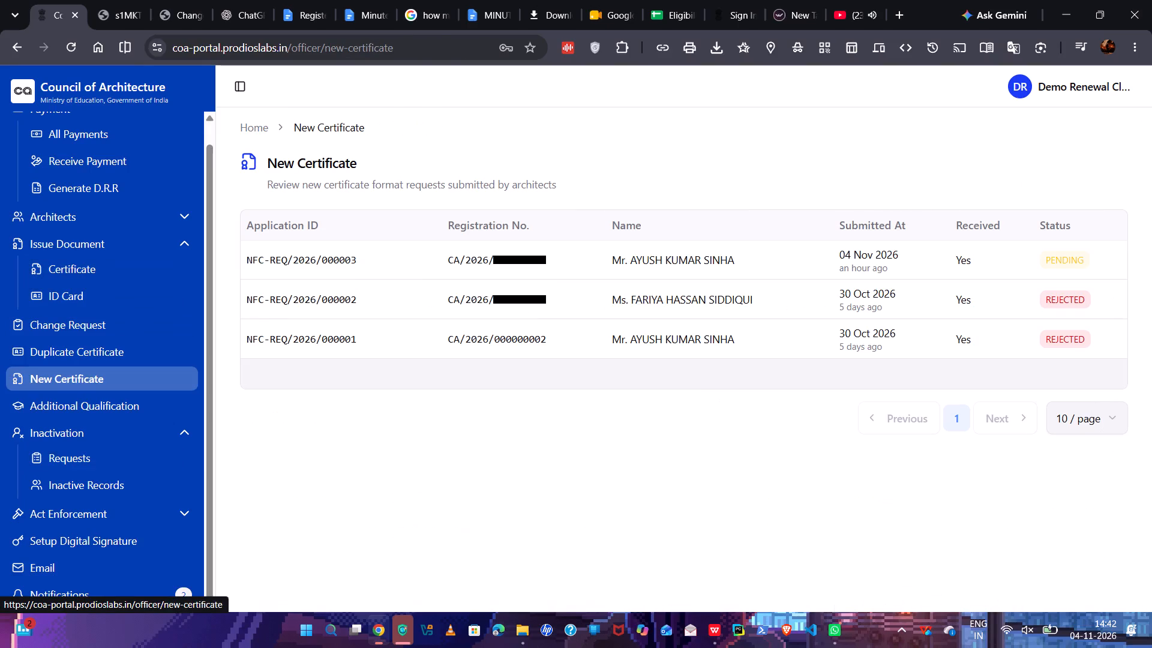
pyautogui.scroll(3, 90, 343)
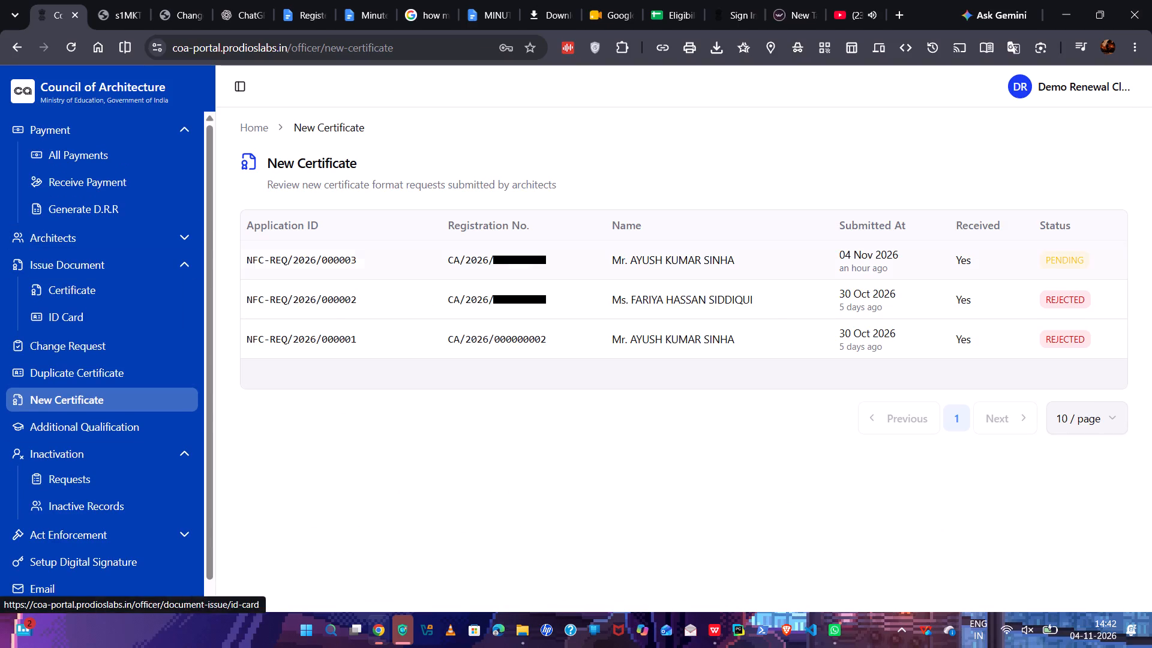
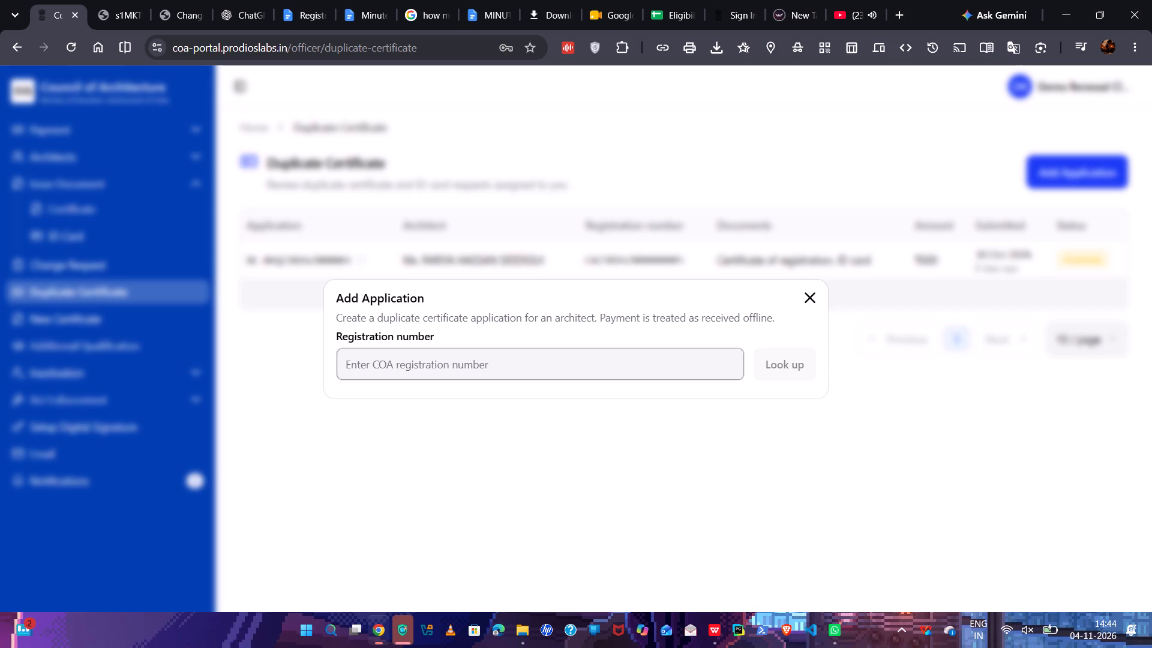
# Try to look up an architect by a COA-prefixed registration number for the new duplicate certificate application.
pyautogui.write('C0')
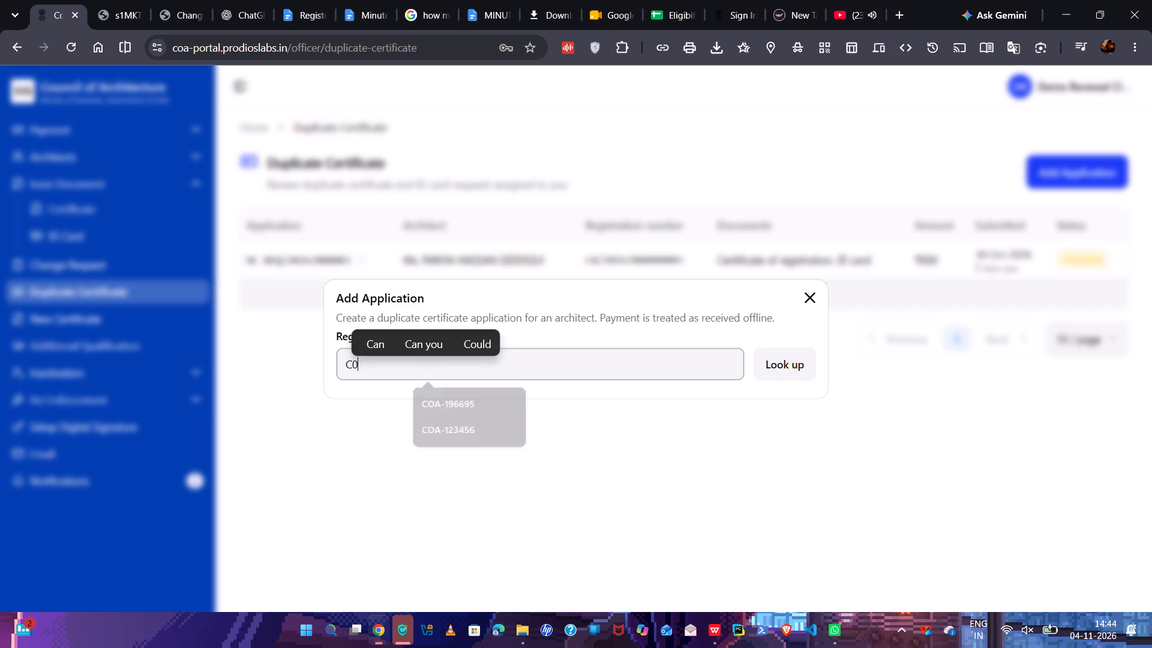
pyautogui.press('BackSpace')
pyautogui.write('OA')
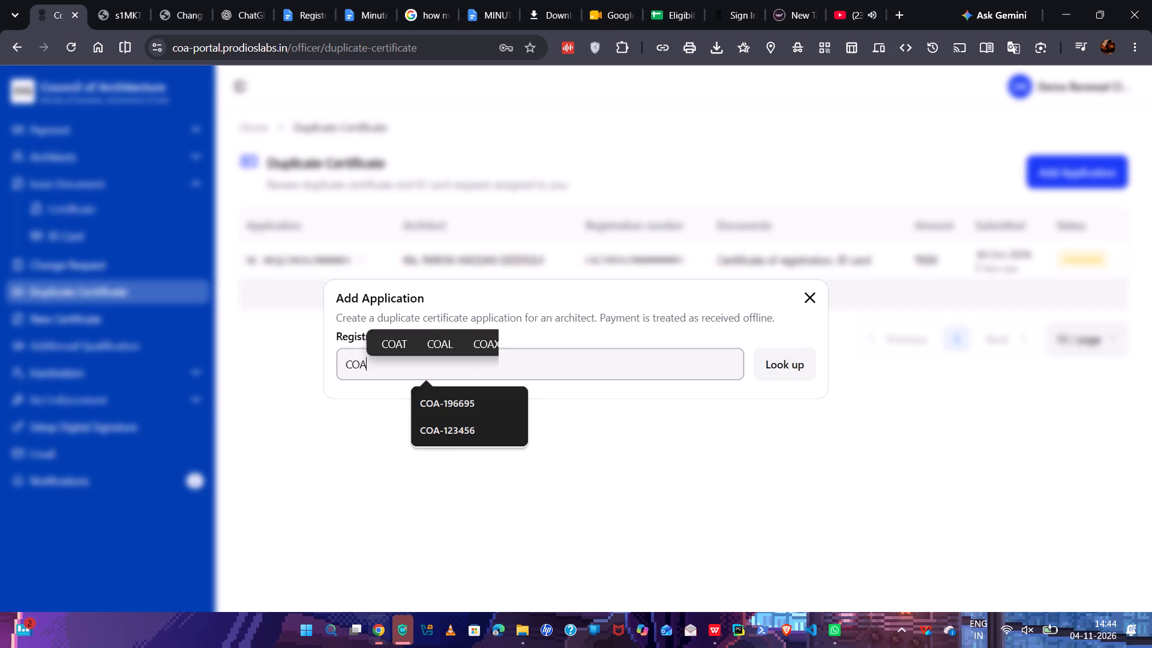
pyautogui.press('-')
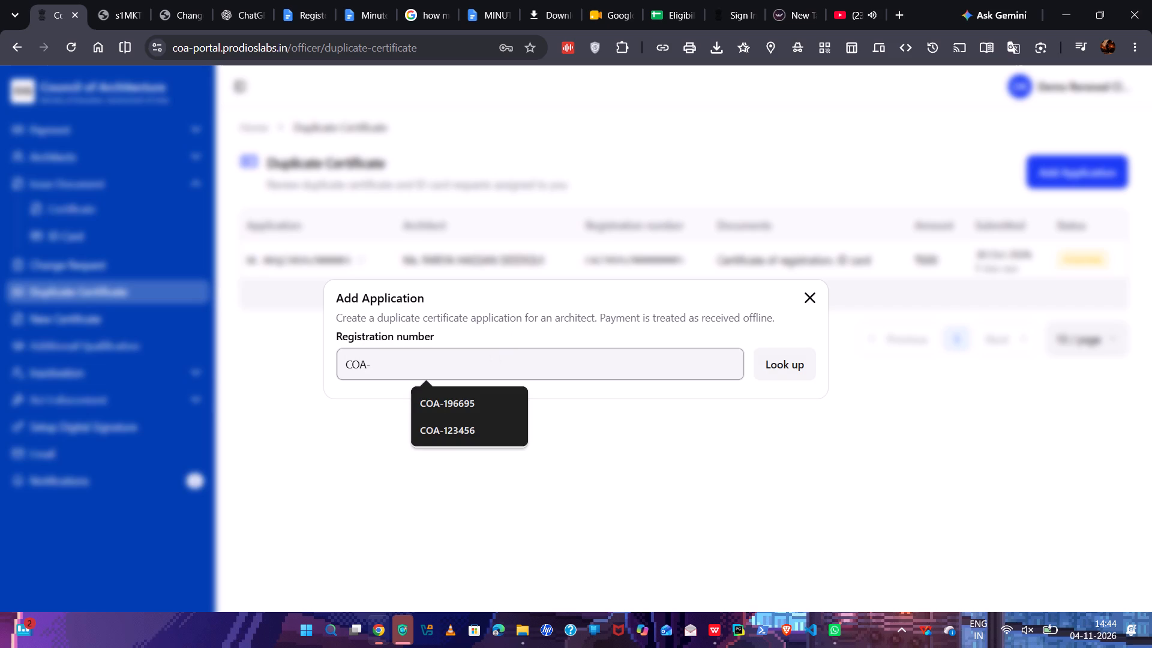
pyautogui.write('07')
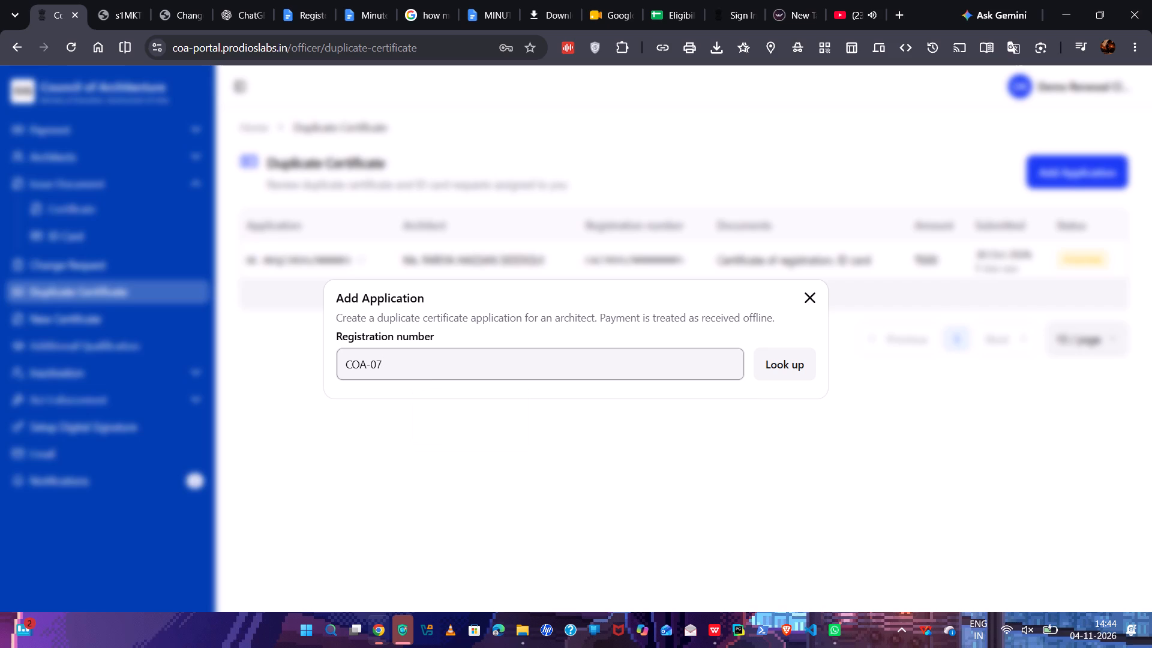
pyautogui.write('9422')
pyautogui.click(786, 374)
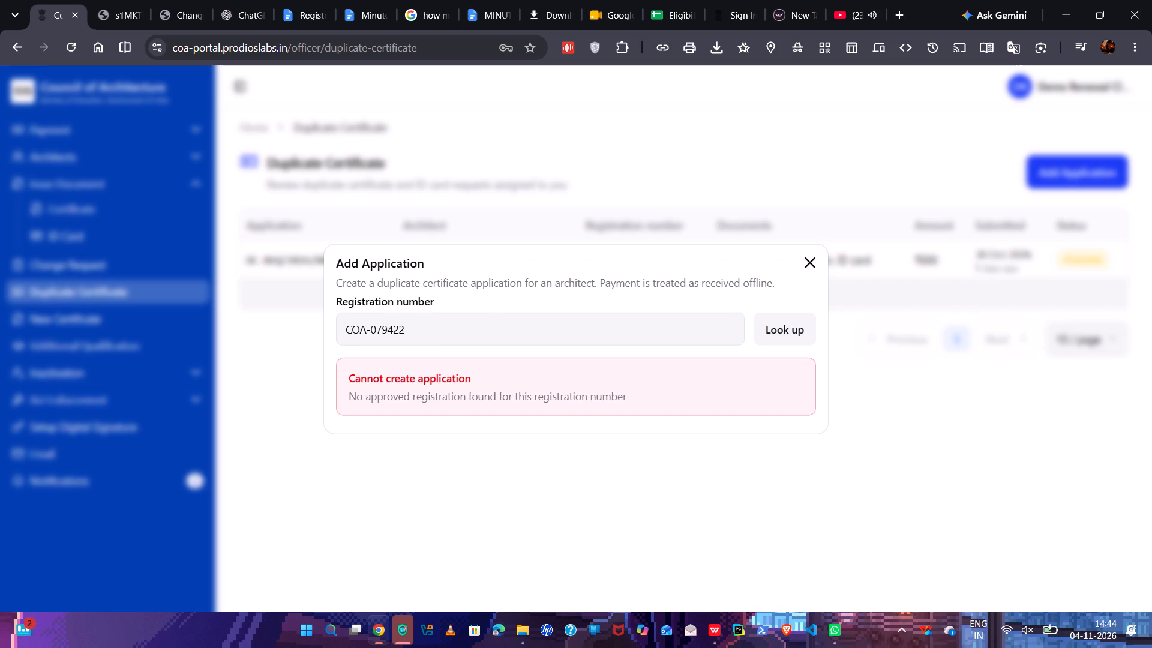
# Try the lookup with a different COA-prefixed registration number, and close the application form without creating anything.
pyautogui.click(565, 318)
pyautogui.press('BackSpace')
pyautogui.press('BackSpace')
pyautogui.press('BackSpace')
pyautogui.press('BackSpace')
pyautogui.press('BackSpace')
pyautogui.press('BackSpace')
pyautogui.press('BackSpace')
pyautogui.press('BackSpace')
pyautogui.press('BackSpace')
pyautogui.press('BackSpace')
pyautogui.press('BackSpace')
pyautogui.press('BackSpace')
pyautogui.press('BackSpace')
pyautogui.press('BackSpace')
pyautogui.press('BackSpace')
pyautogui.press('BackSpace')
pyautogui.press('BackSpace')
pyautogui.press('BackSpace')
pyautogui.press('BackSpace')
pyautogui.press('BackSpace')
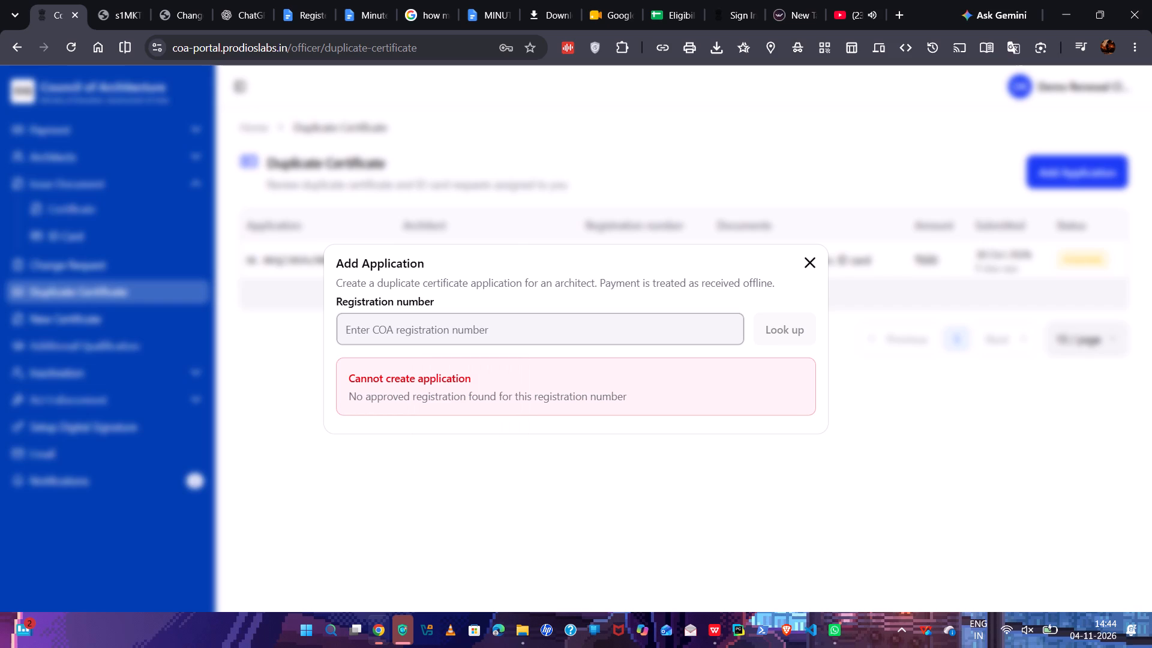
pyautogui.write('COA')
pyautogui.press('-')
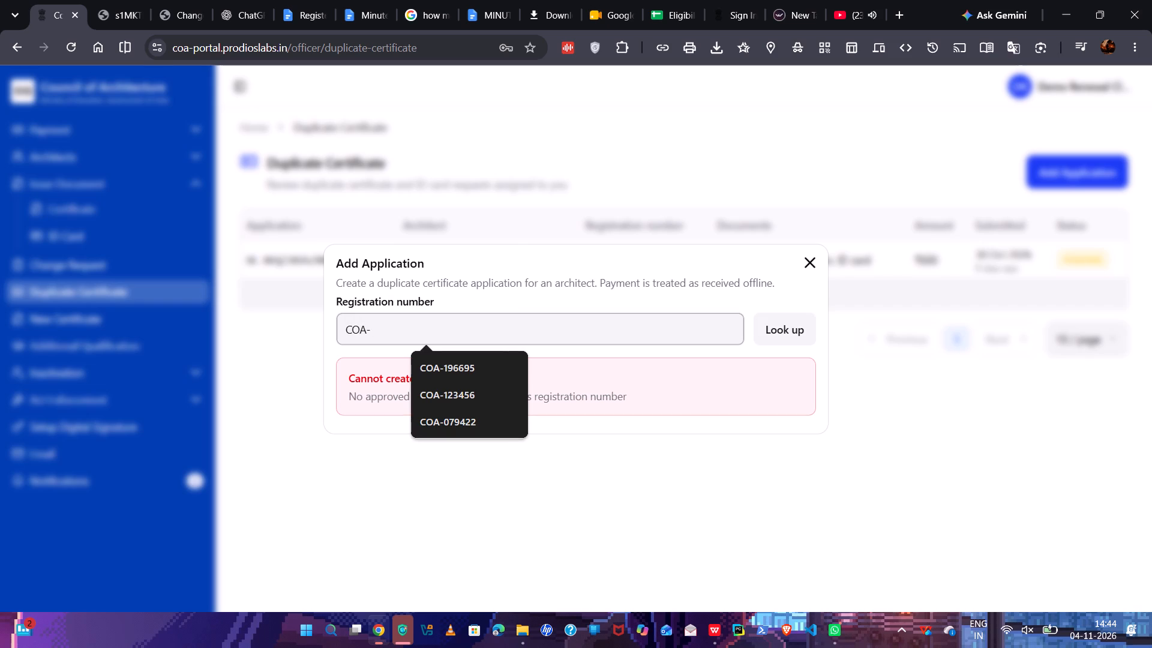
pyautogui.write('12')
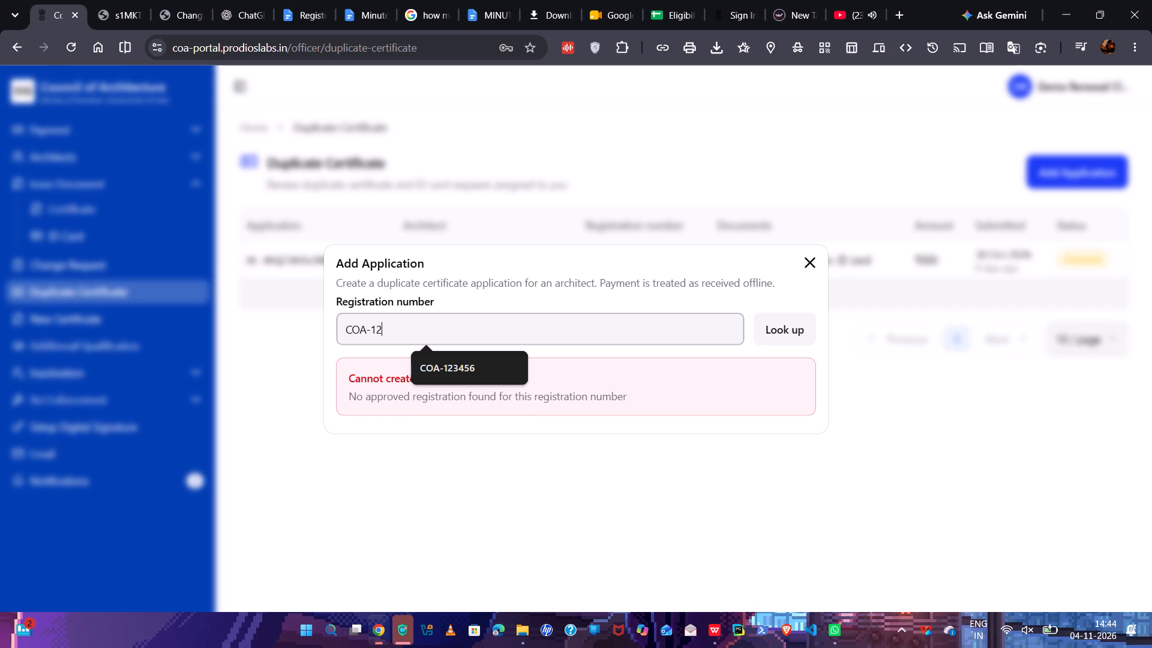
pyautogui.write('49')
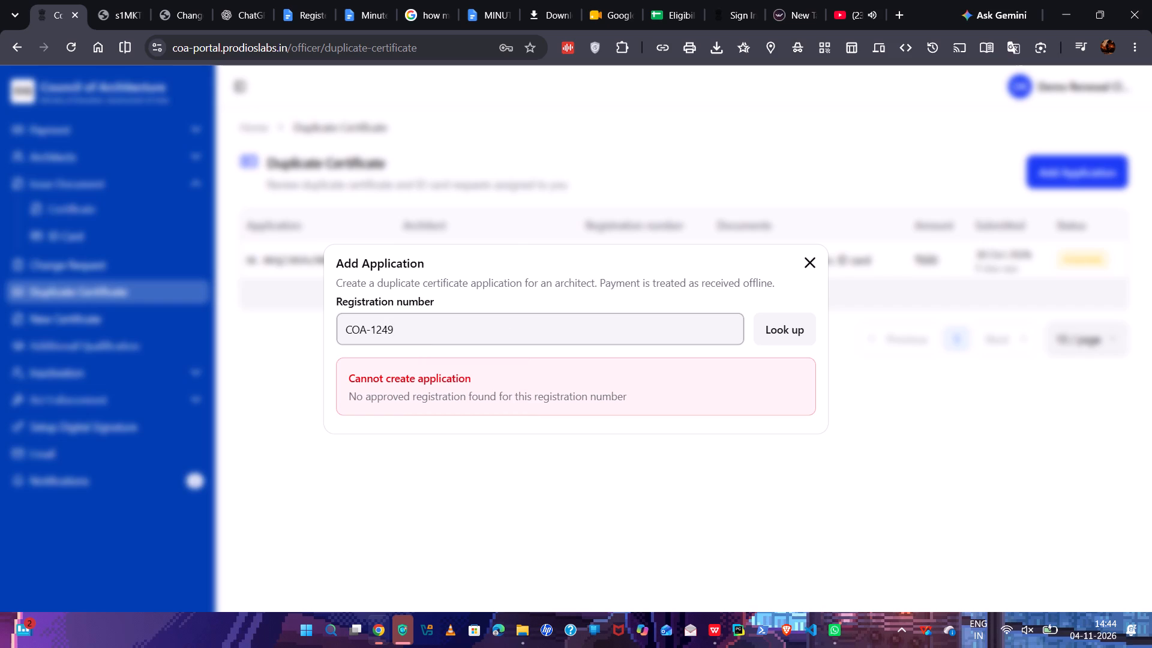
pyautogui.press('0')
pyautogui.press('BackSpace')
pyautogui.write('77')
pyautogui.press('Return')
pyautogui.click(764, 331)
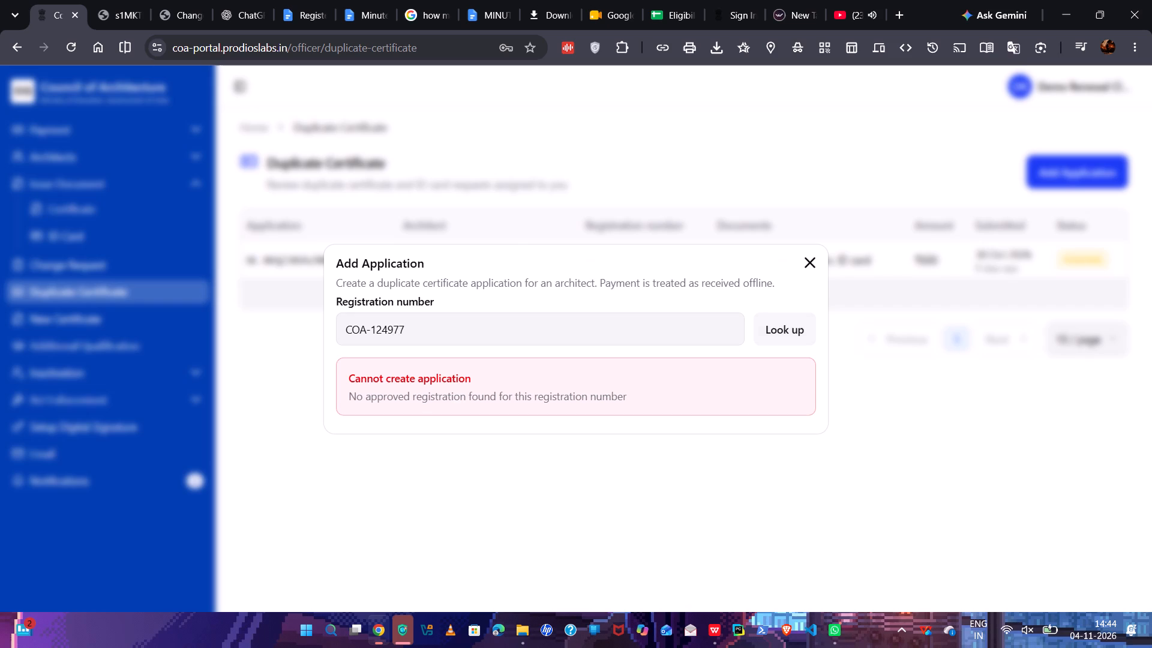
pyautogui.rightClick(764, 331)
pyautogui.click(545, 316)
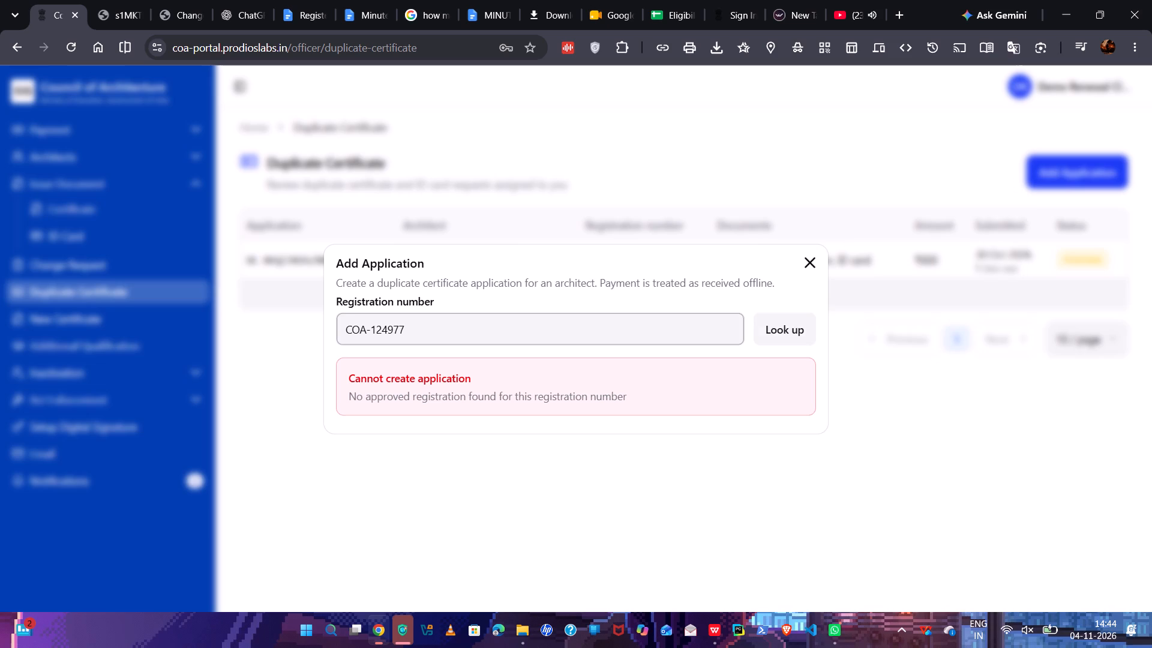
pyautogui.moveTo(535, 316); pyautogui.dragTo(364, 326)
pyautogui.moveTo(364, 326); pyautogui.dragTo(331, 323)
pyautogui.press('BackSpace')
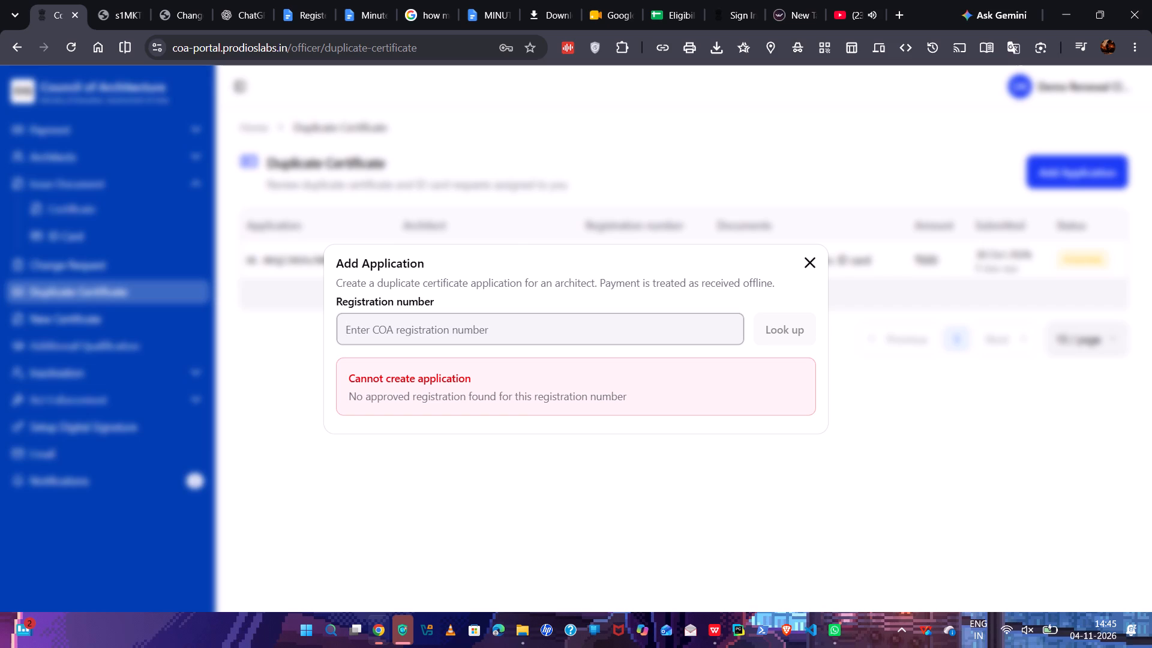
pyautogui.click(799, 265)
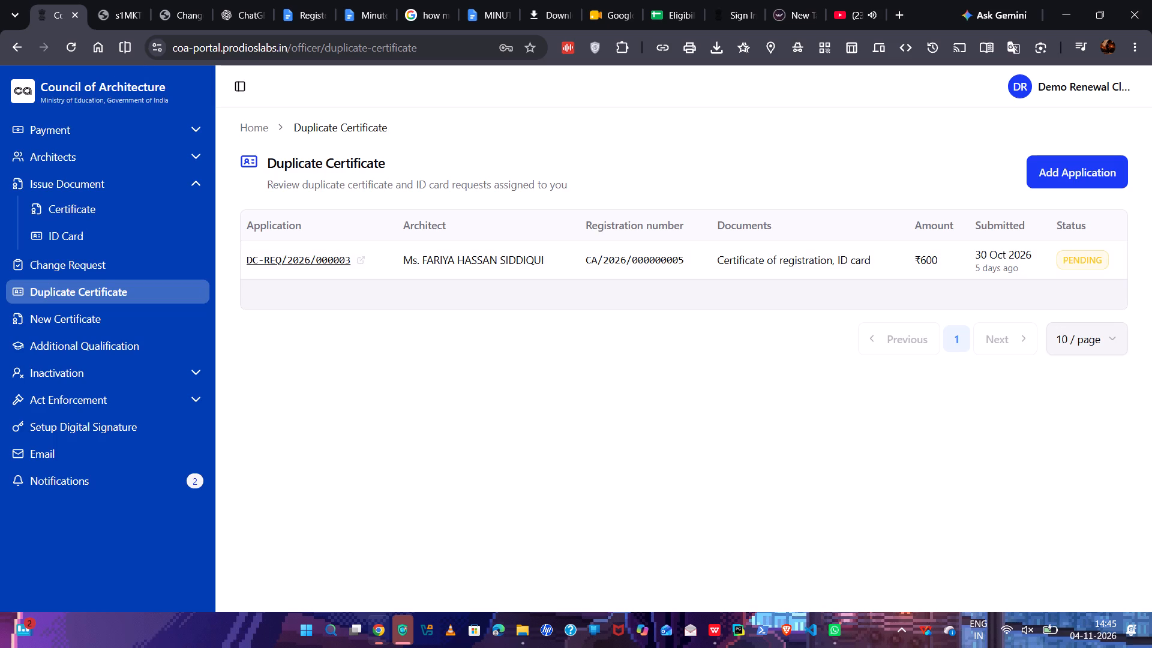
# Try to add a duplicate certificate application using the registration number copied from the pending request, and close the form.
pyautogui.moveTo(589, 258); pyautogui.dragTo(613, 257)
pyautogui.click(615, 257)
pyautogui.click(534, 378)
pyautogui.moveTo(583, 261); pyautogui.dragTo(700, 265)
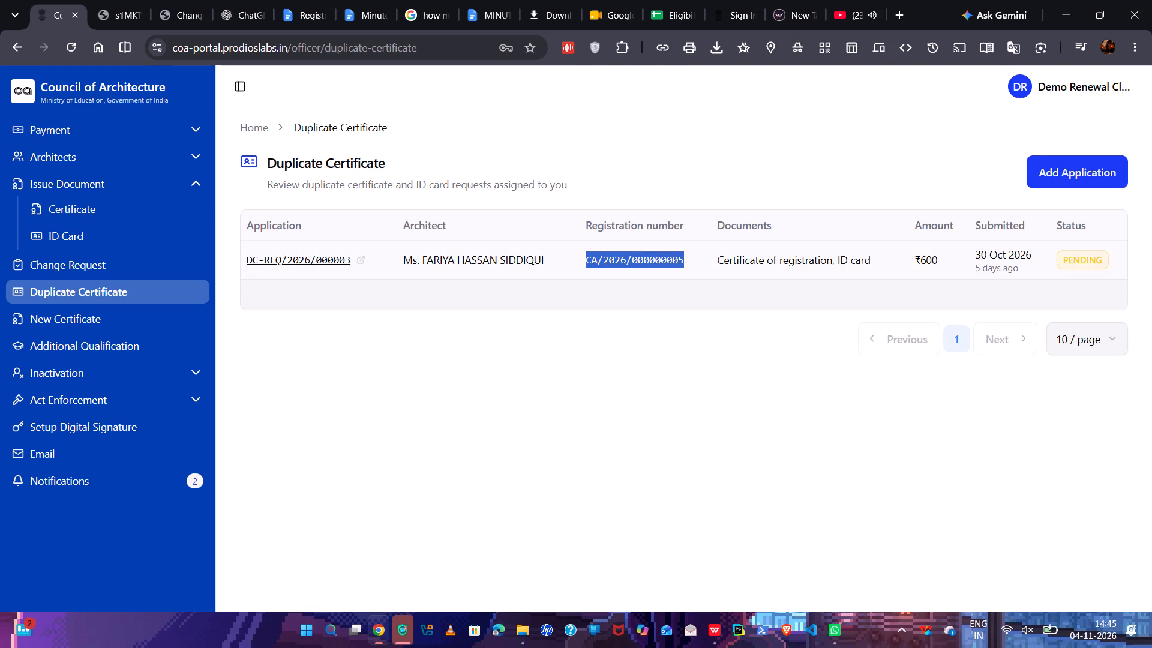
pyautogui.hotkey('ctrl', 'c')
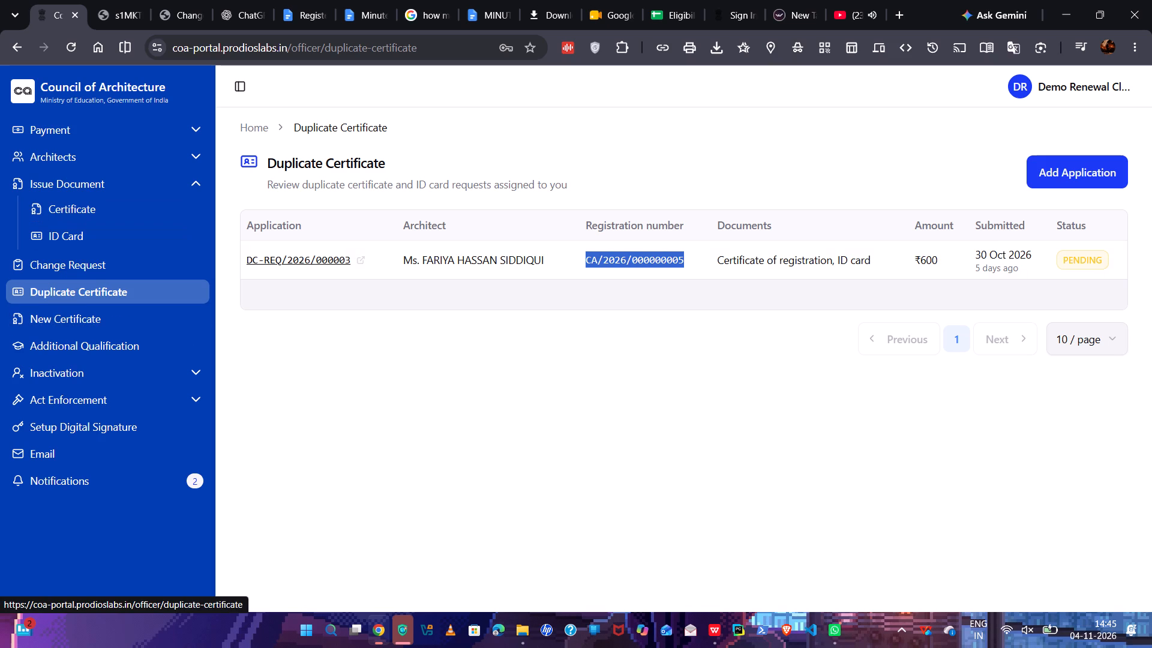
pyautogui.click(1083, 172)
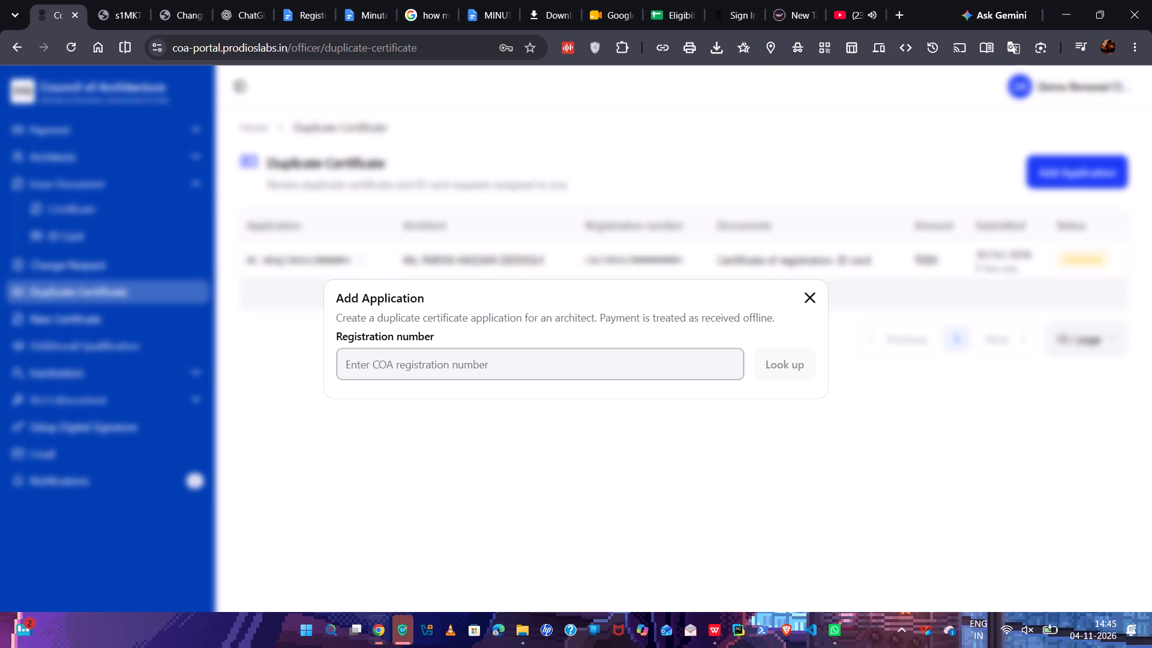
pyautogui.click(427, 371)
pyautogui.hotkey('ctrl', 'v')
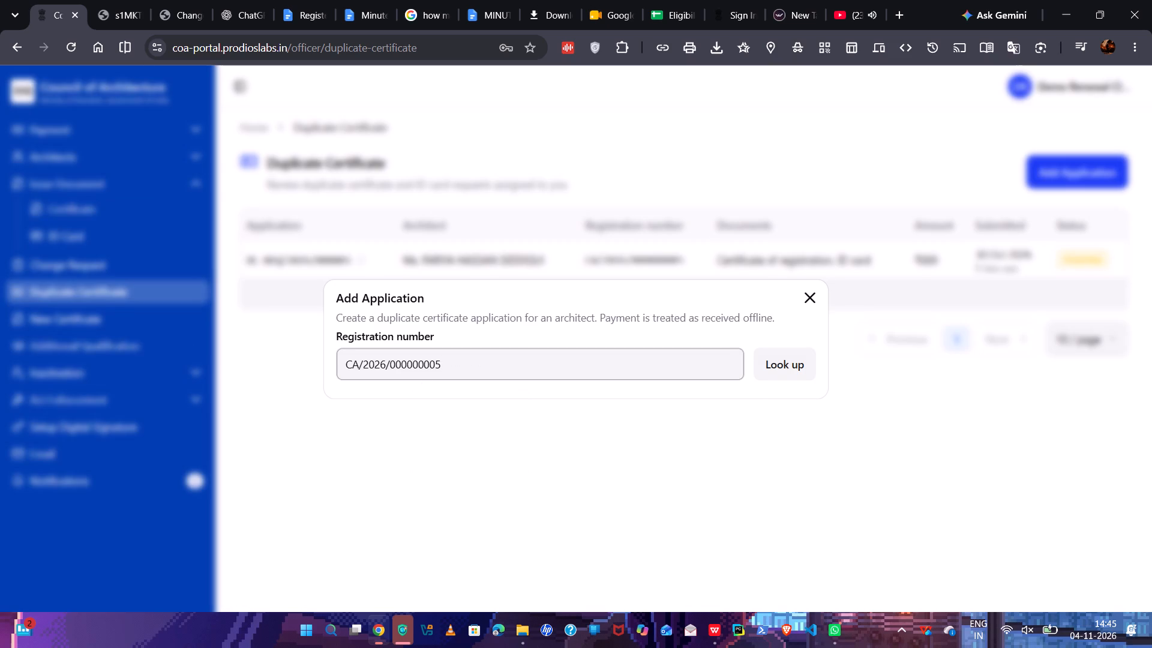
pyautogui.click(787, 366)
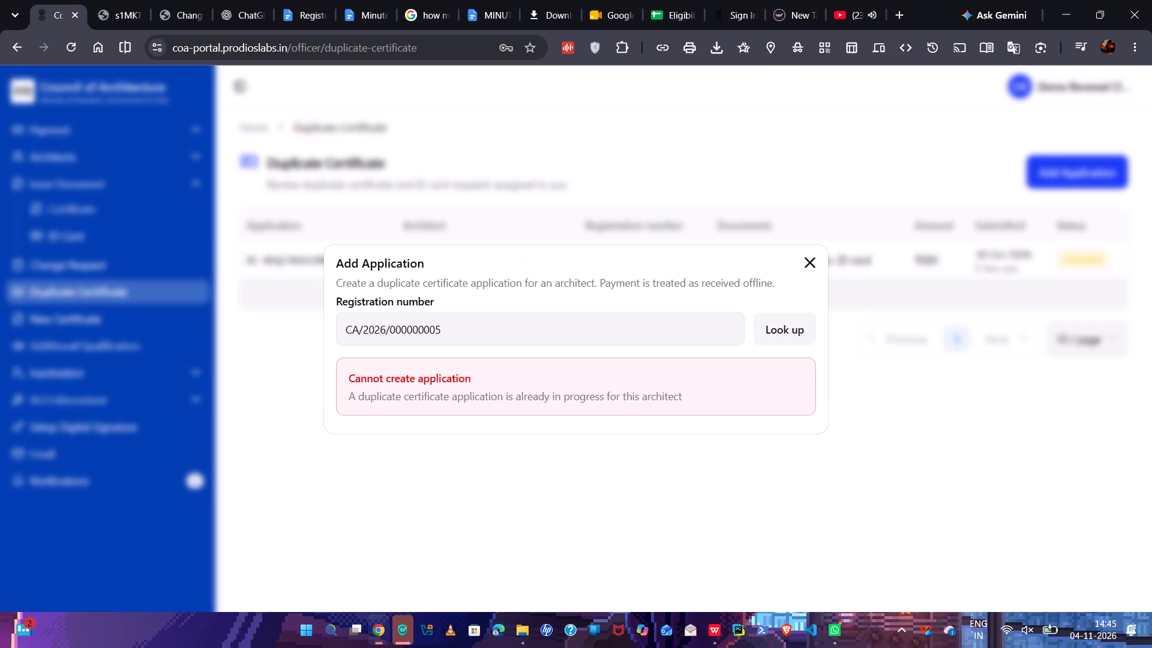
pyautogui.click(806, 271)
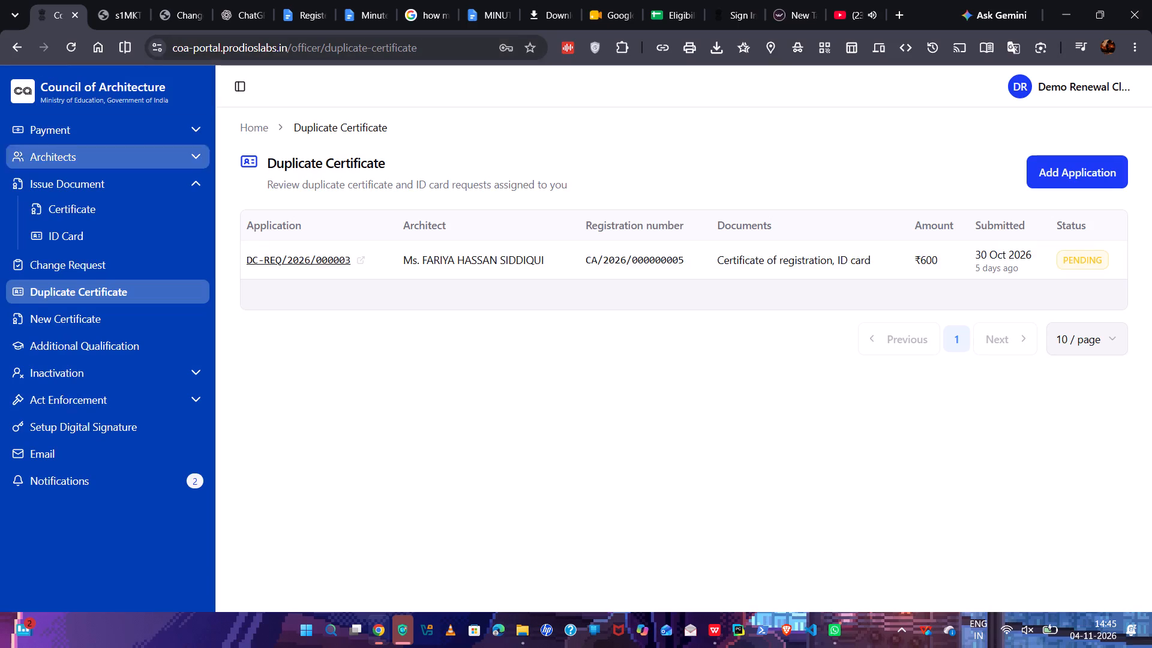
# Copy the registration number of the sixth architect listed in the All Architects records.
pyautogui.click(106, 164)
pyautogui.click(109, 176)
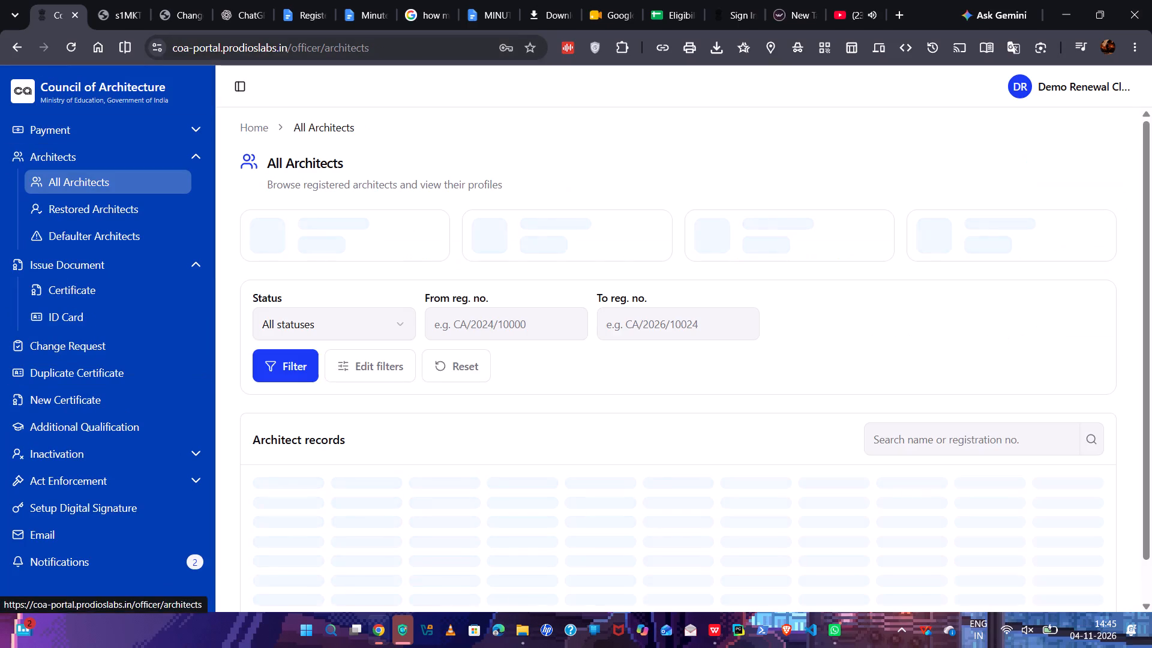
pyautogui.scroll(-3, 654, 388)
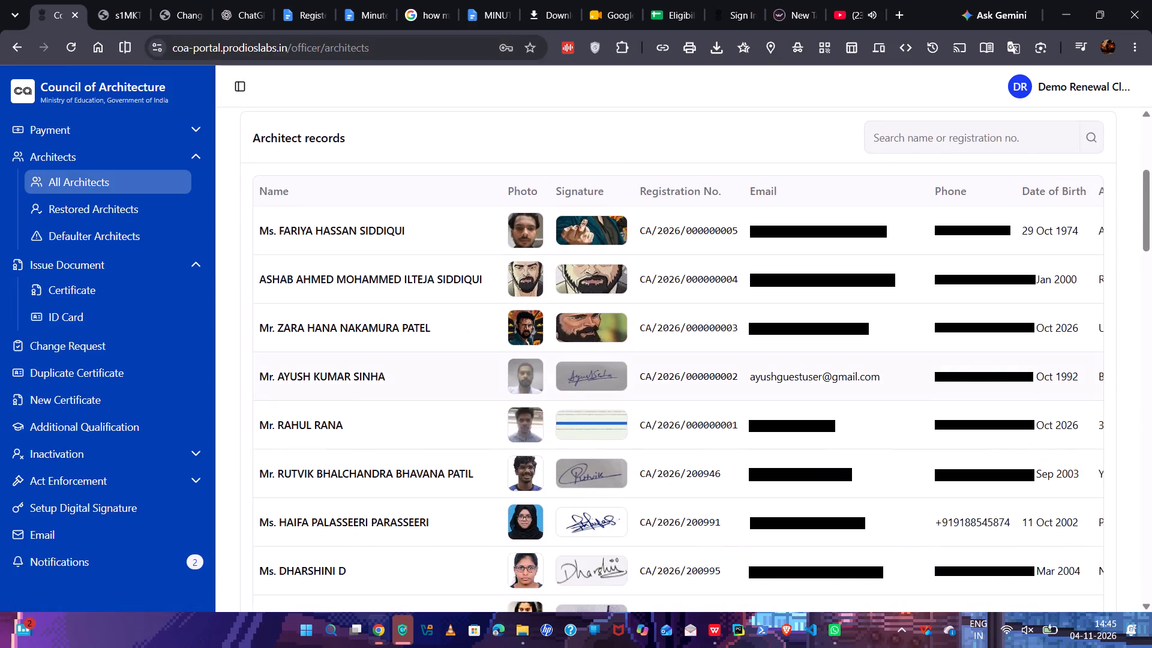
pyautogui.scroll(-3, 654, 388)
pyautogui.moveTo(315, 470); pyautogui.dragTo(609, 425)
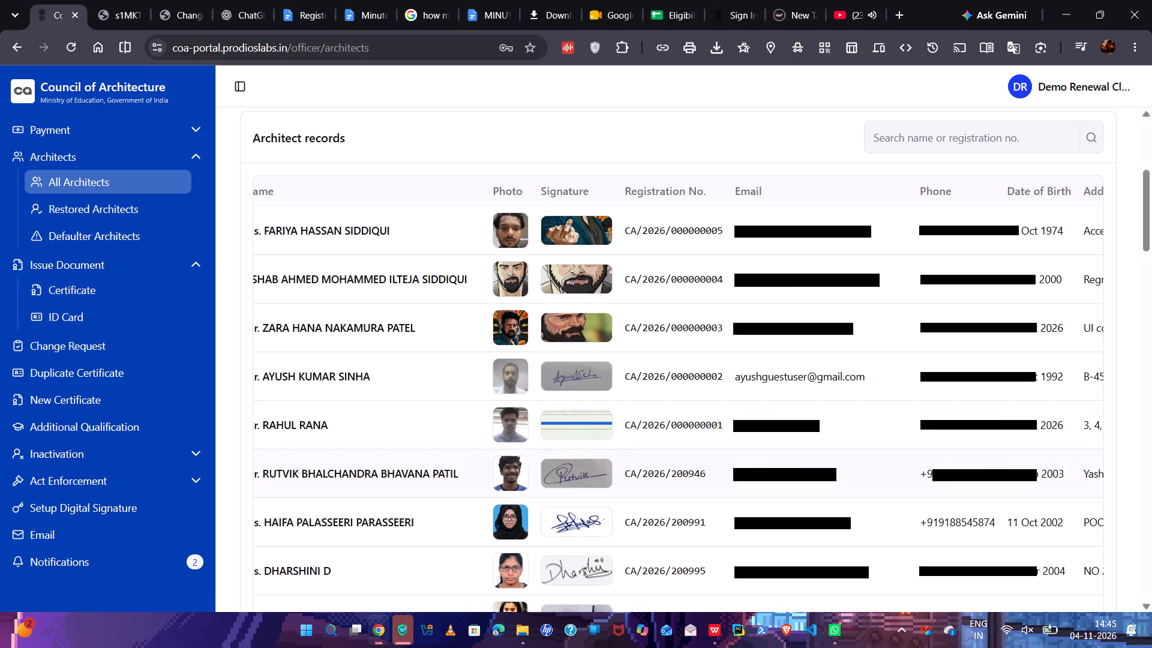
pyautogui.moveTo(617, 473); pyautogui.dragTo(704, 489)
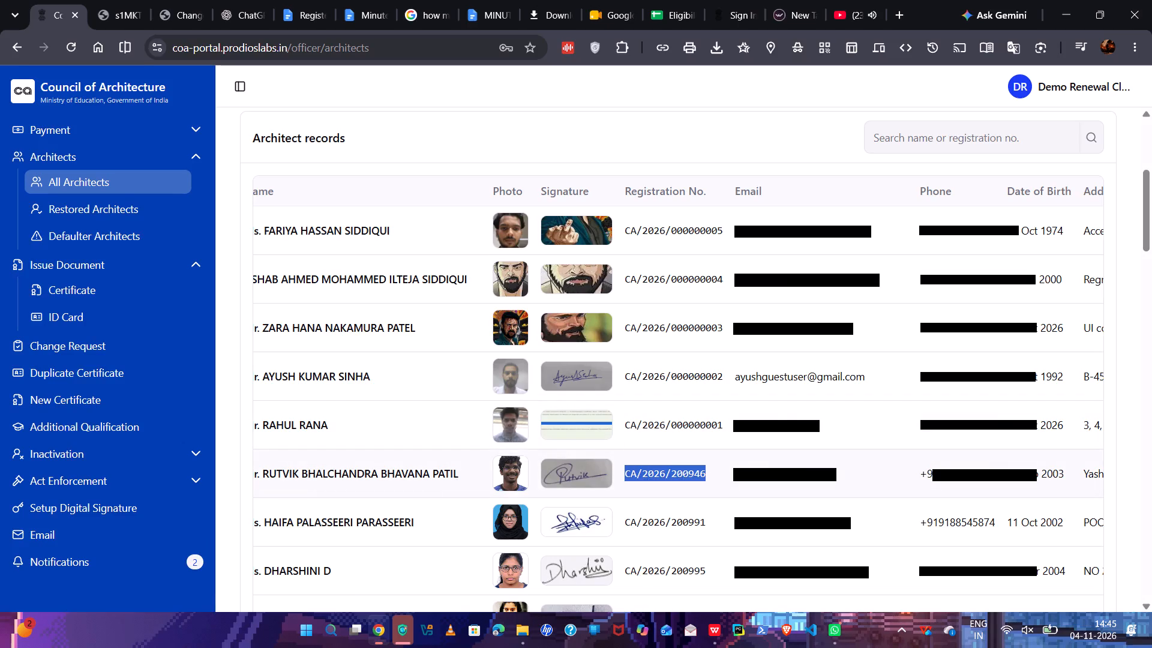
pyautogui.moveTo(704, 489); pyautogui.dragTo(719, 491)
pyautogui.hotkey('ctrl', 'c')
# Start a new duplicate certificate application, look up the copied registration number, and review the application form's fields.
pyautogui.click(64, 375)
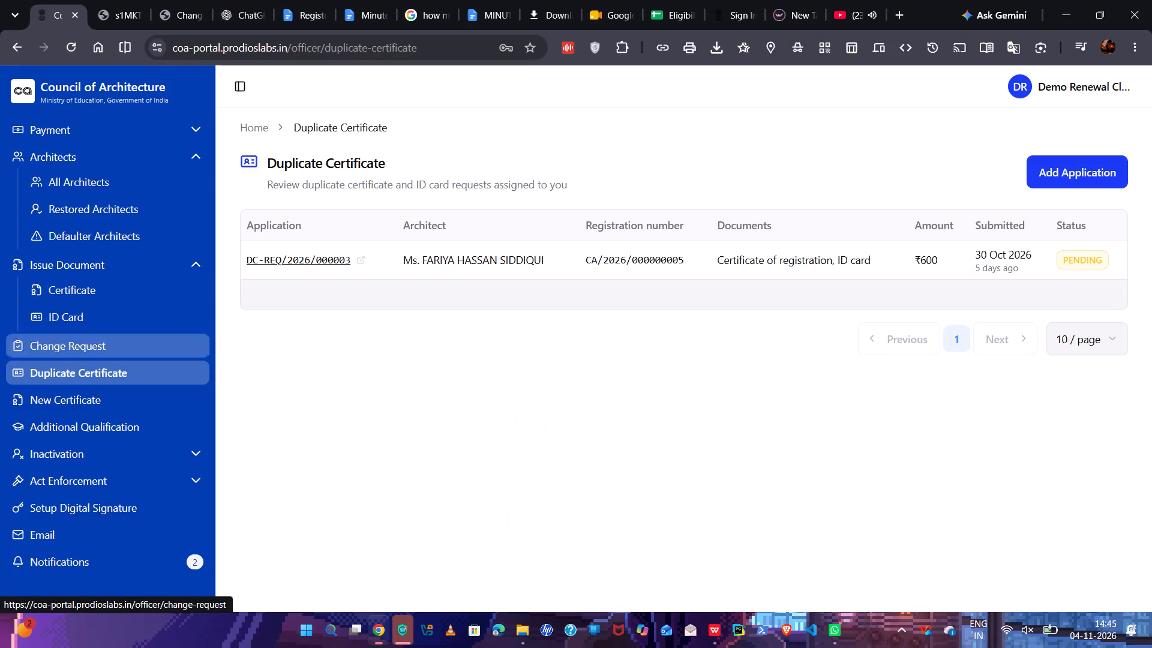
pyautogui.click(1092, 179)
pyautogui.hotkey('ctrl', 'b')
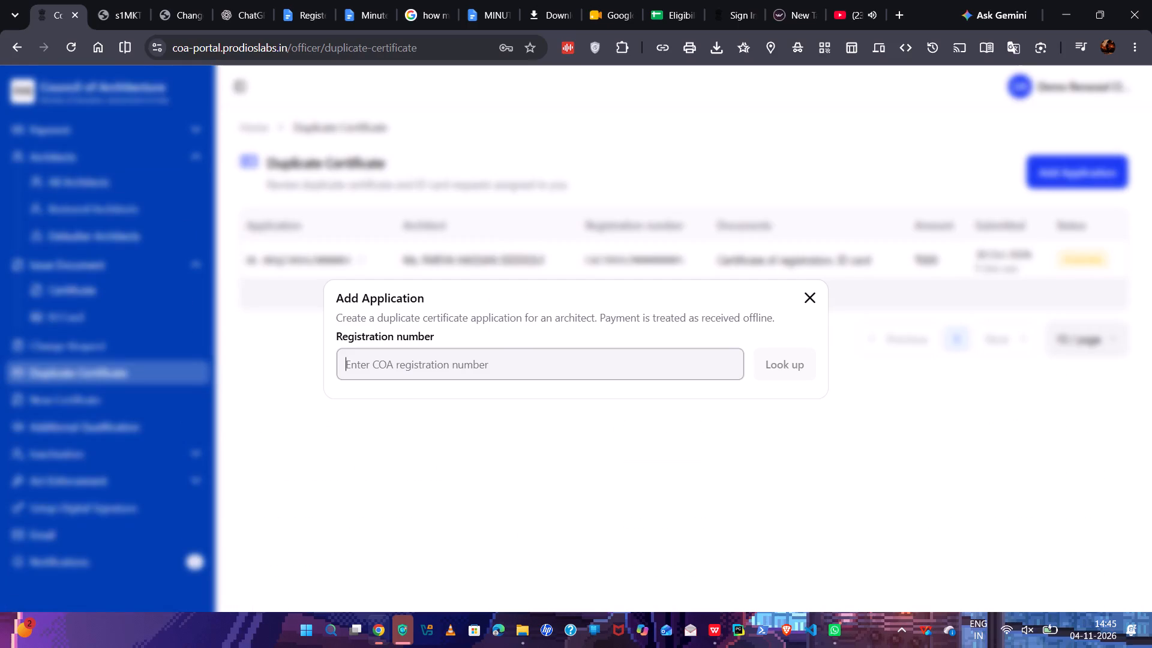
pyautogui.hotkey('ctrl', 'v')
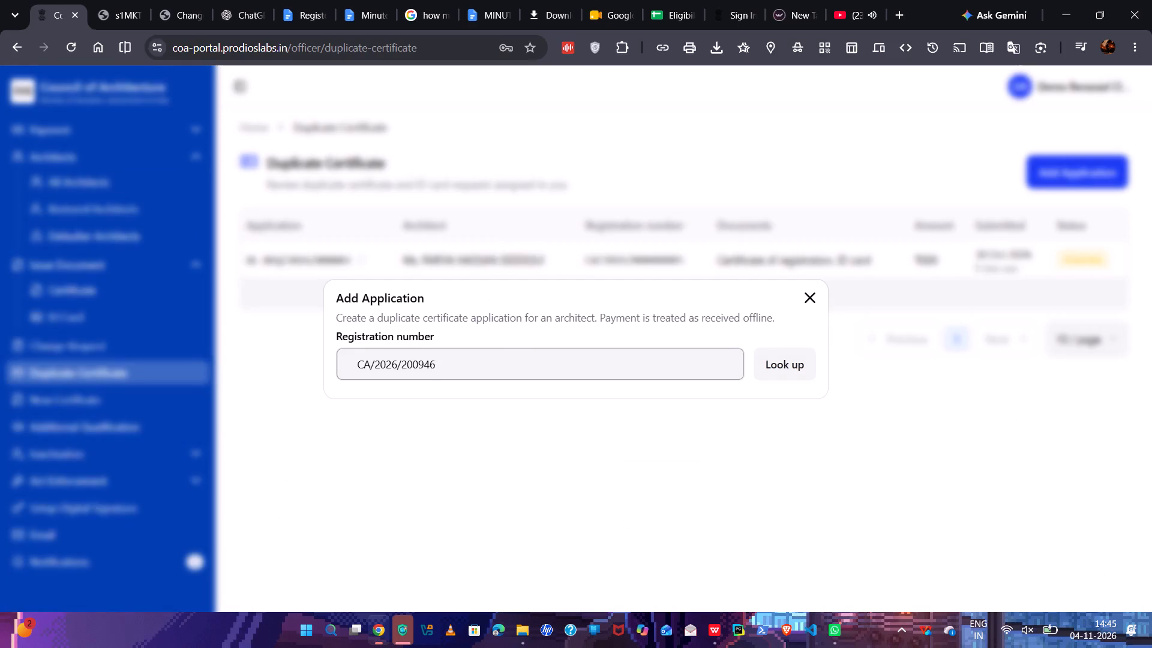
pyautogui.click(804, 355)
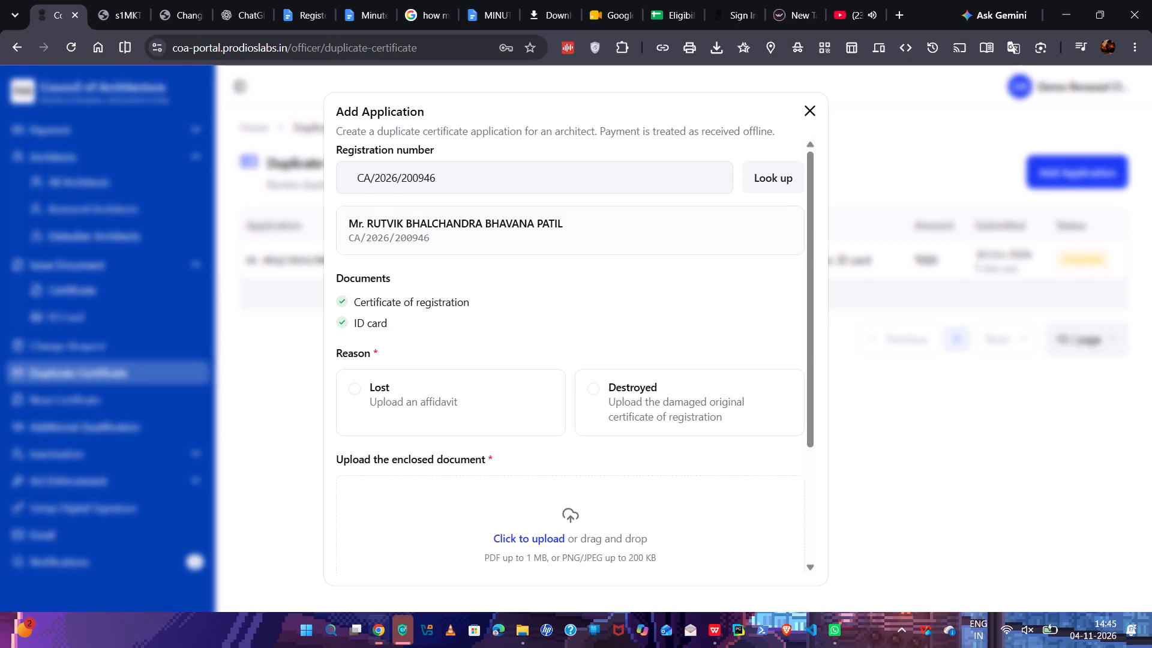
pyautogui.scroll(-5, 495, 392)
pyautogui.scroll(2, 495, 392)
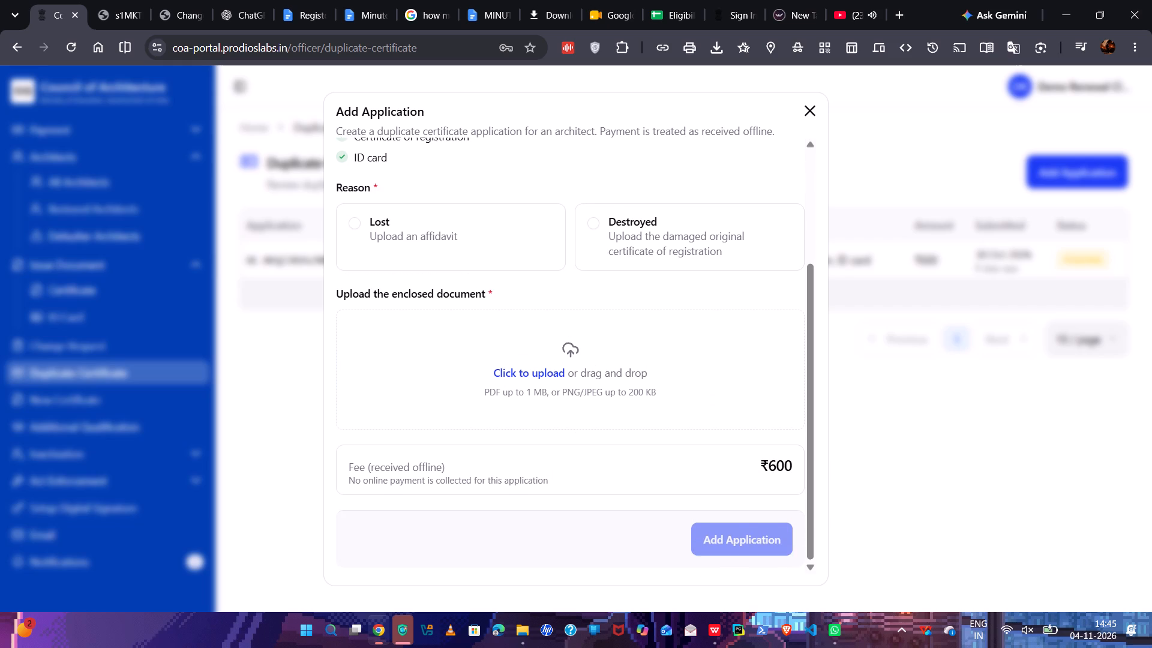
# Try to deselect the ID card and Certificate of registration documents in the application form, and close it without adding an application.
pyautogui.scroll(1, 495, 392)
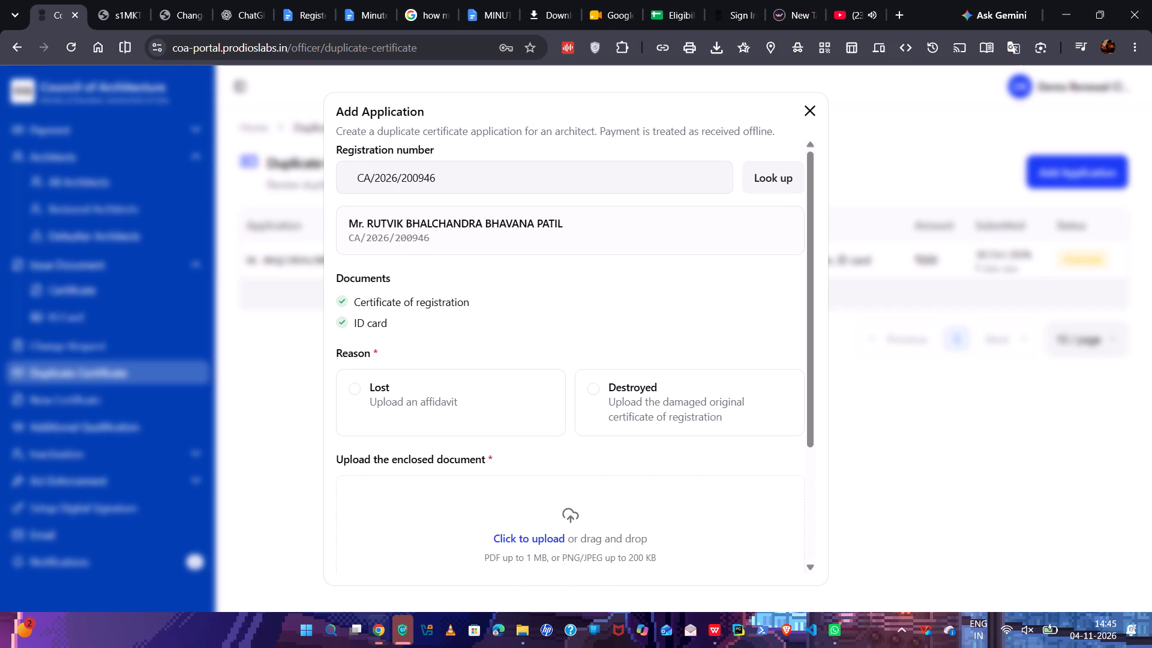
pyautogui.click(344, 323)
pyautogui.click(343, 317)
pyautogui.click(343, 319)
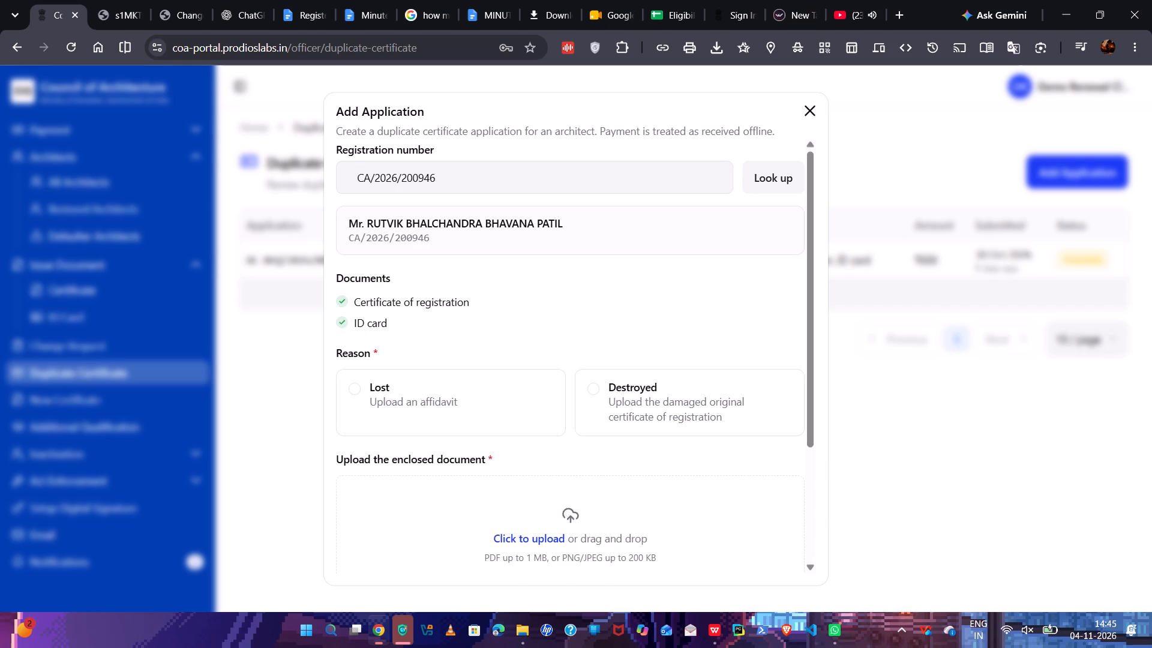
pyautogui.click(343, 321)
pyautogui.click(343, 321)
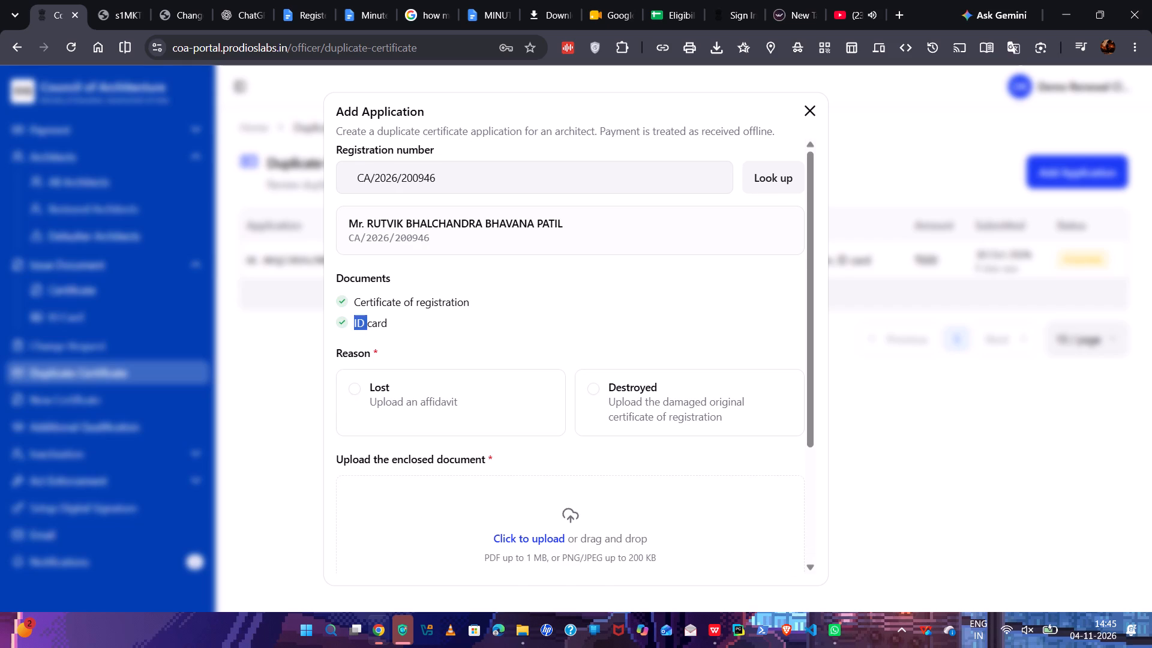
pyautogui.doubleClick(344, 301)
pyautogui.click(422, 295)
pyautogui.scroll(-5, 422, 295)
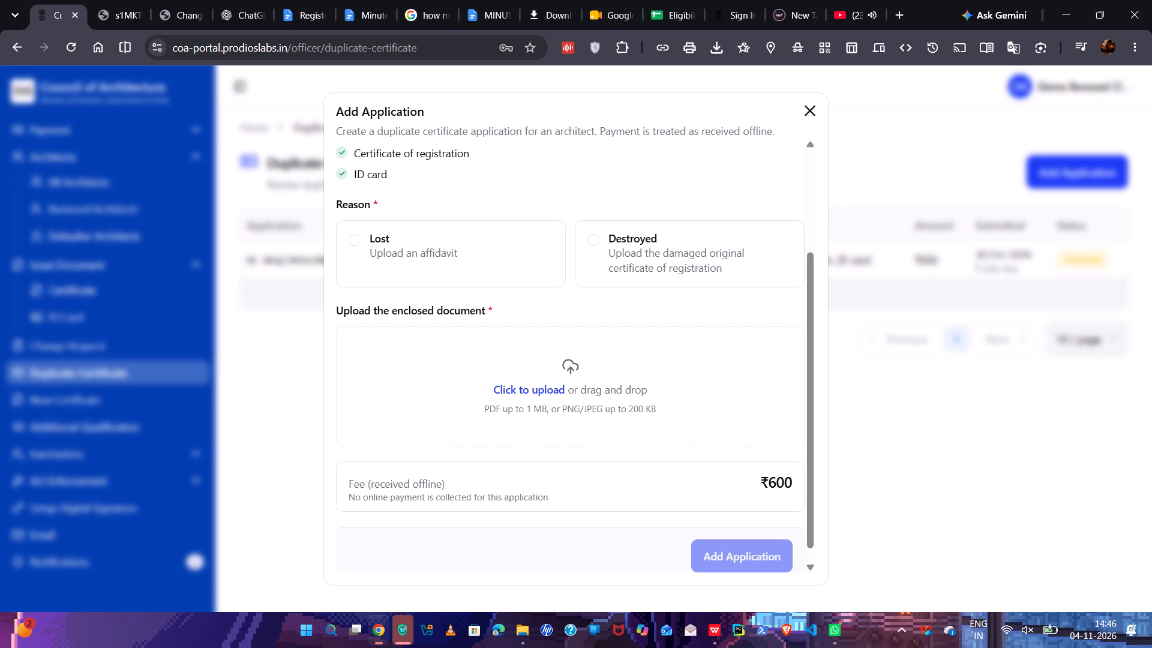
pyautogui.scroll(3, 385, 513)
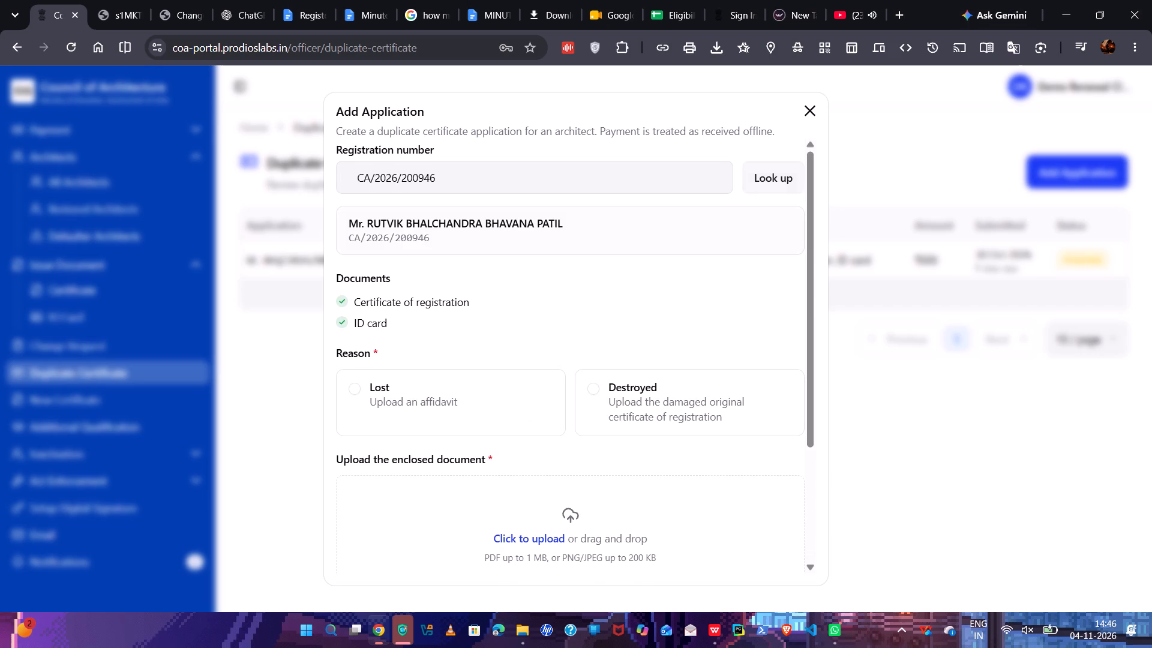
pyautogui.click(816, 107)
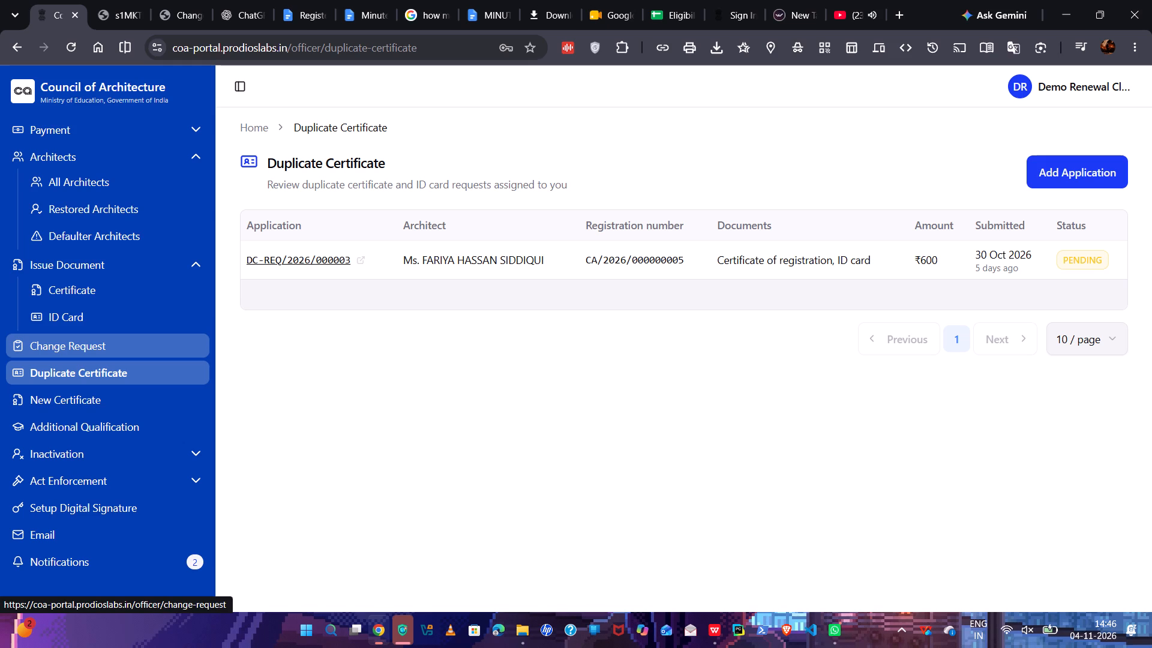
# Check the New Certificate section, and open the Additional Qualification requests list.
pyautogui.click(114, 407)
pyautogui.click(123, 422)
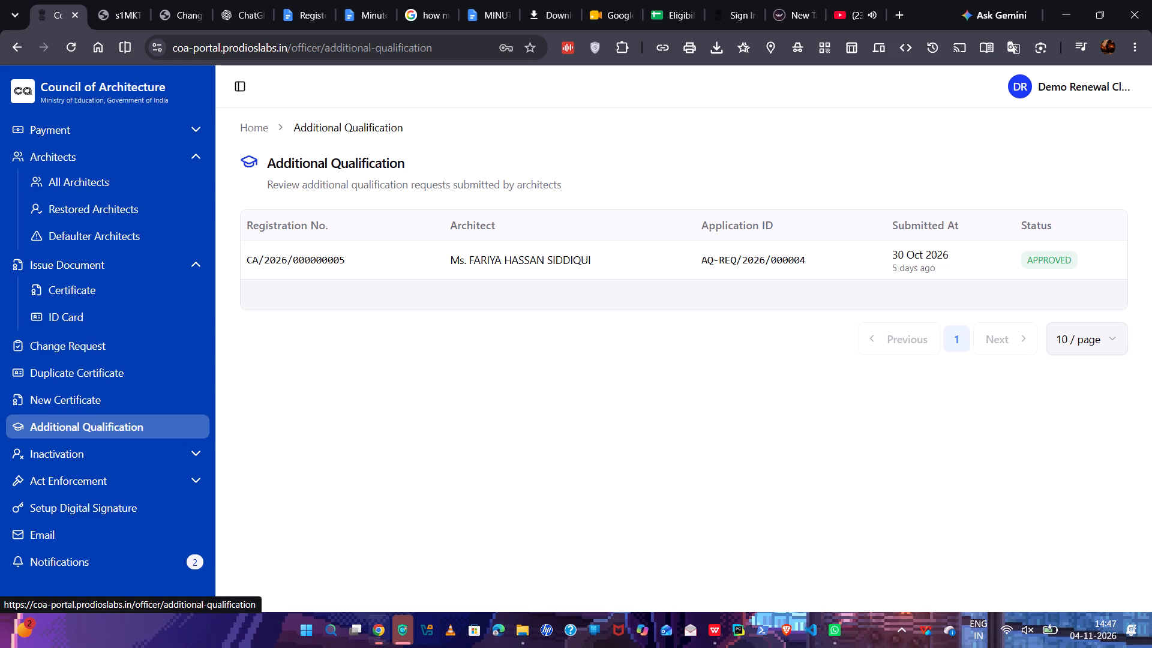
# Check the New Certificate requests list, and return to the Additional Qualification requests with the Inactivation section expanded.
pyautogui.click(123, 422)
pyautogui.click(110, 395)
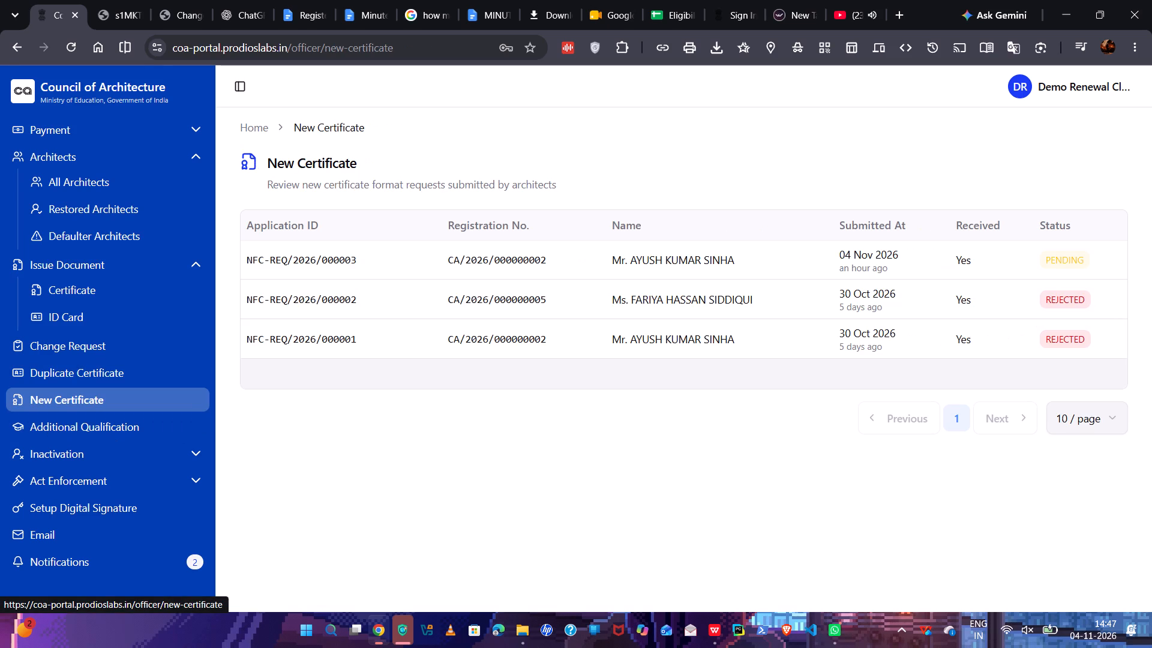
pyautogui.click(104, 443)
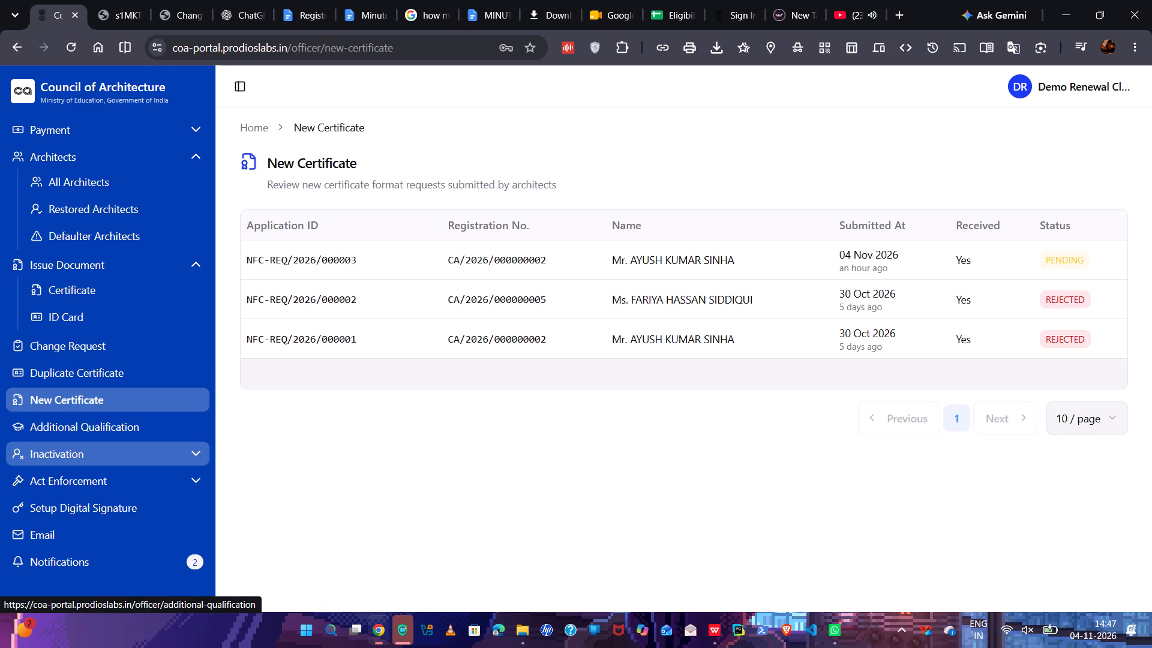
pyautogui.click(98, 425)
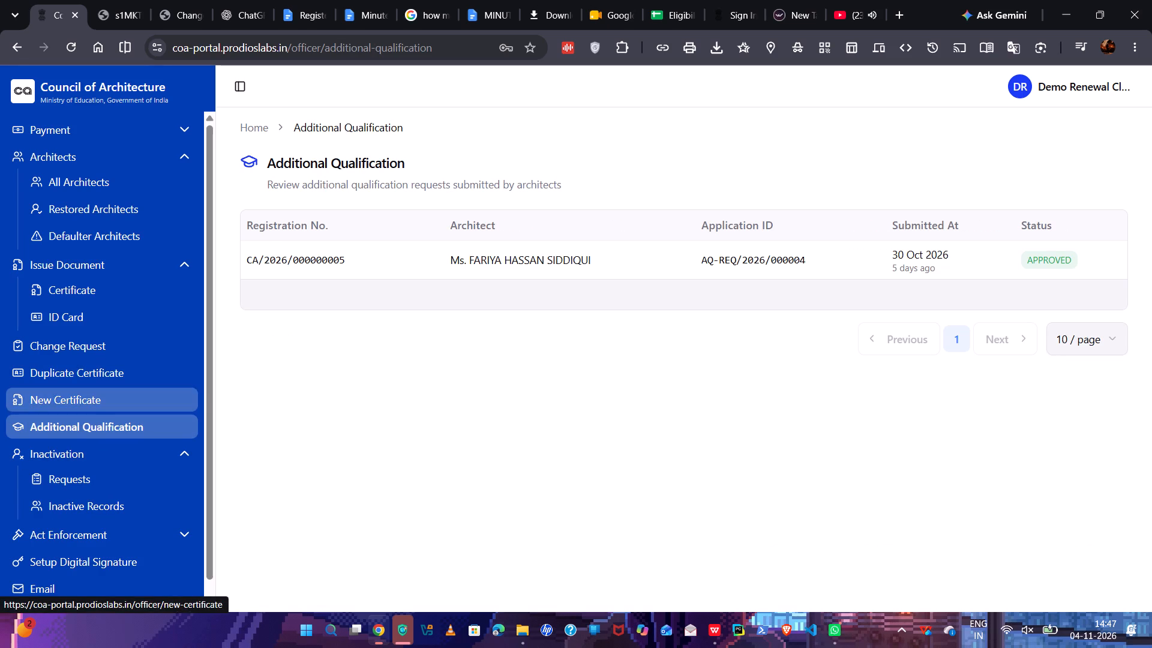
pyautogui.click(422, 526)
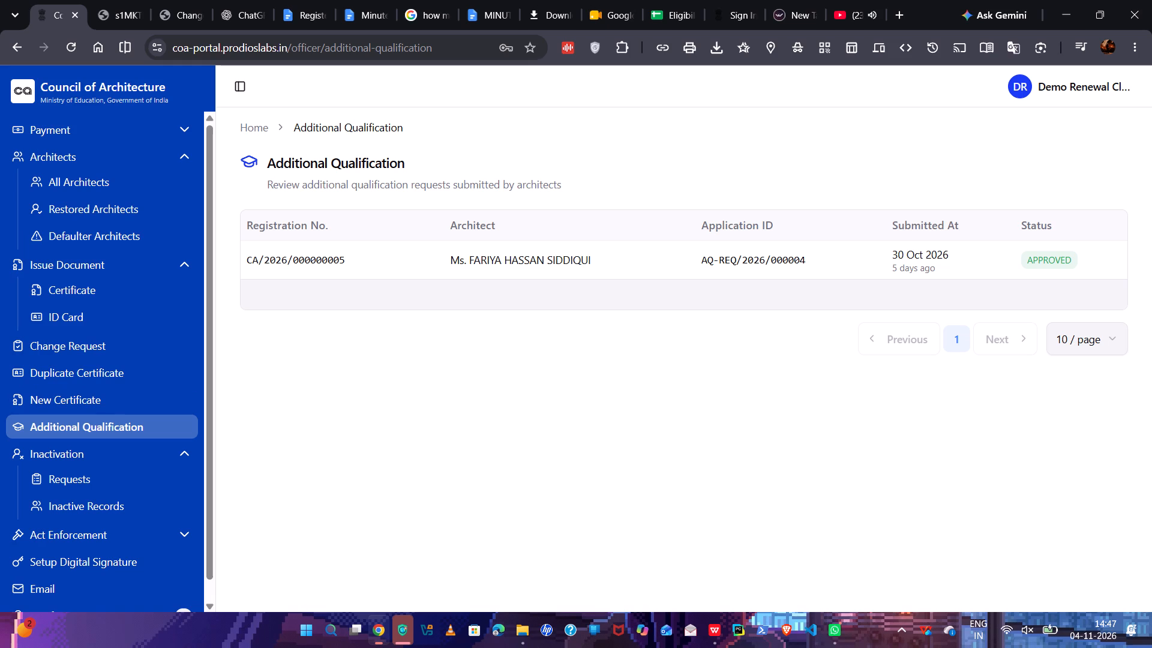
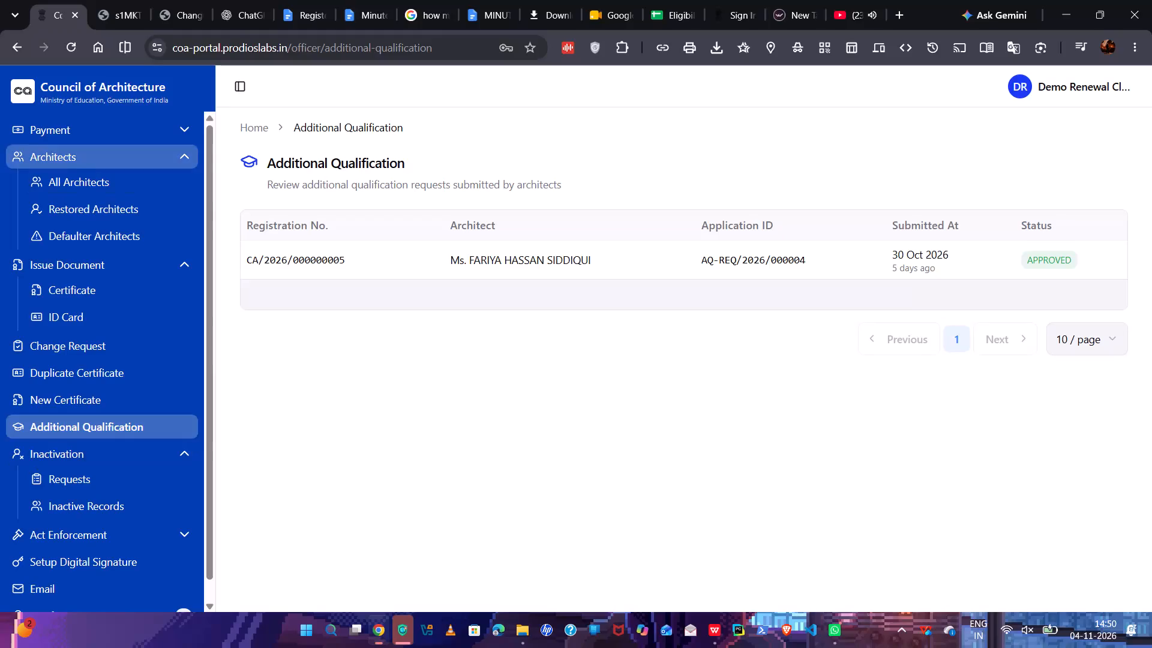
# Copy the registration number of the third architect listed in the All Architects records.
pyautogui.click(67, 182)
pyautogui.scroll(-2, 347, 354)
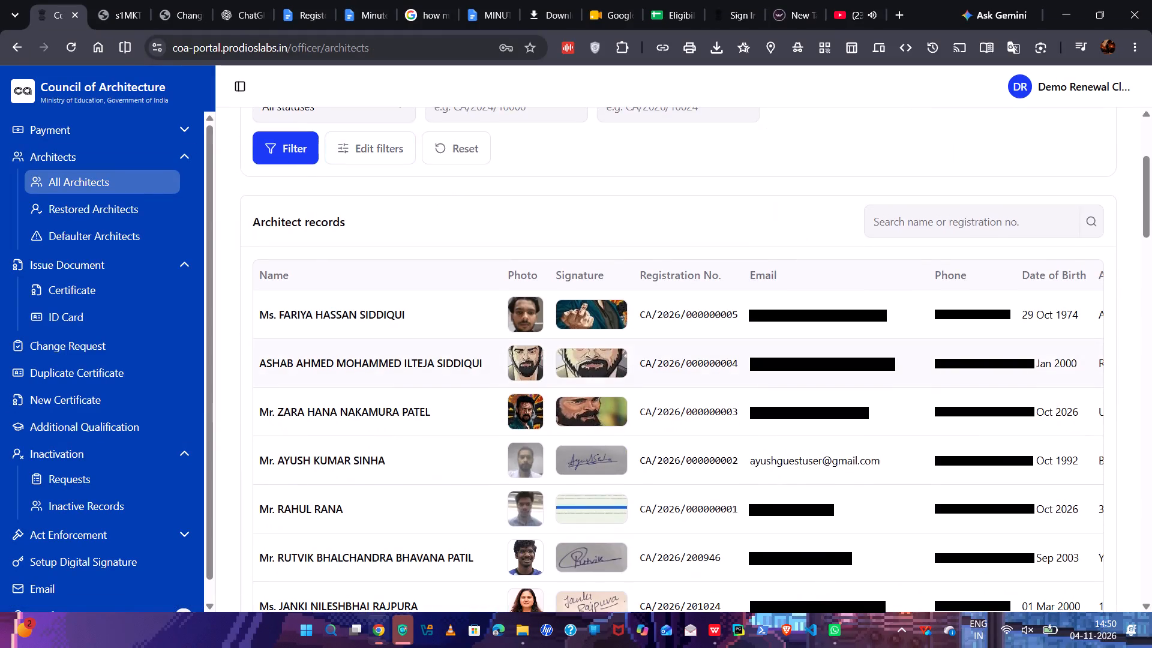
pyautogui.click(646, 409)
pyautogui.moveTo(638, 407); pyautogui.dragTo(746, 424)
pyautogui.hotkey('ctrl', 'c')
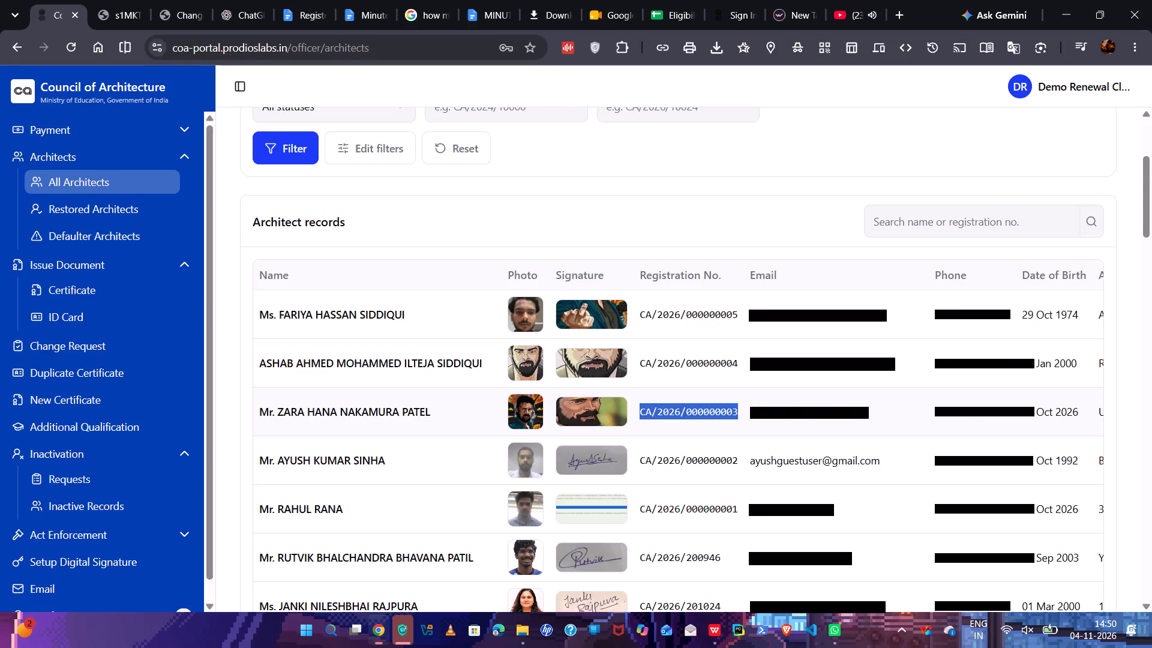
pyautogui.moveTo(746, 424); pyautogui.dragTo(393, 414)
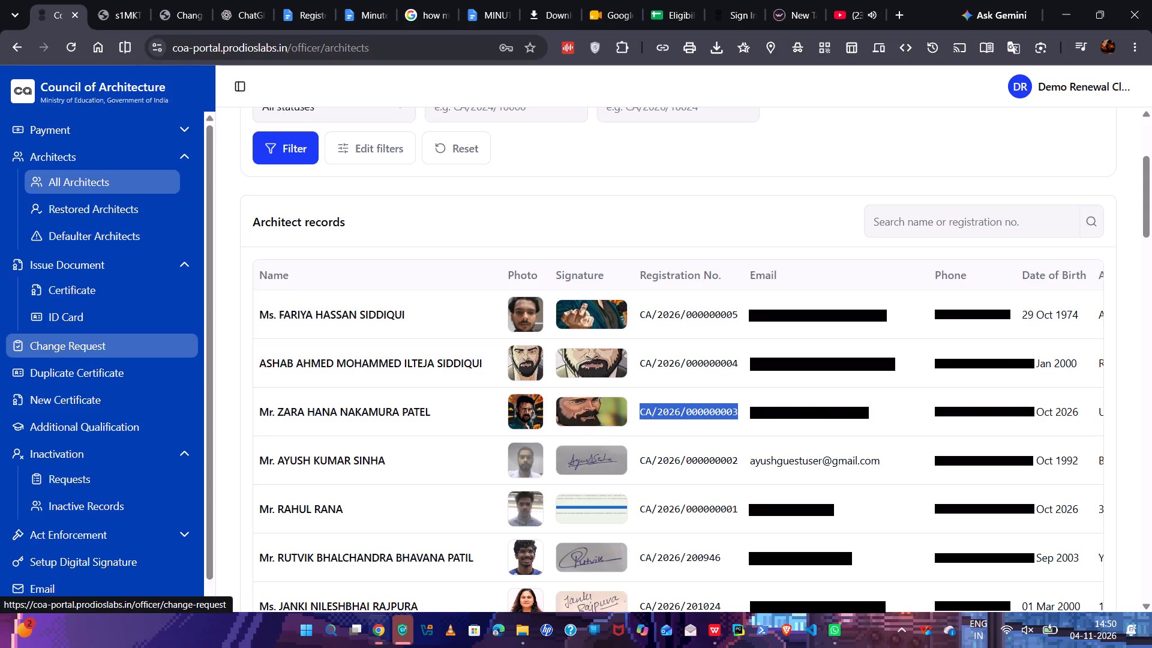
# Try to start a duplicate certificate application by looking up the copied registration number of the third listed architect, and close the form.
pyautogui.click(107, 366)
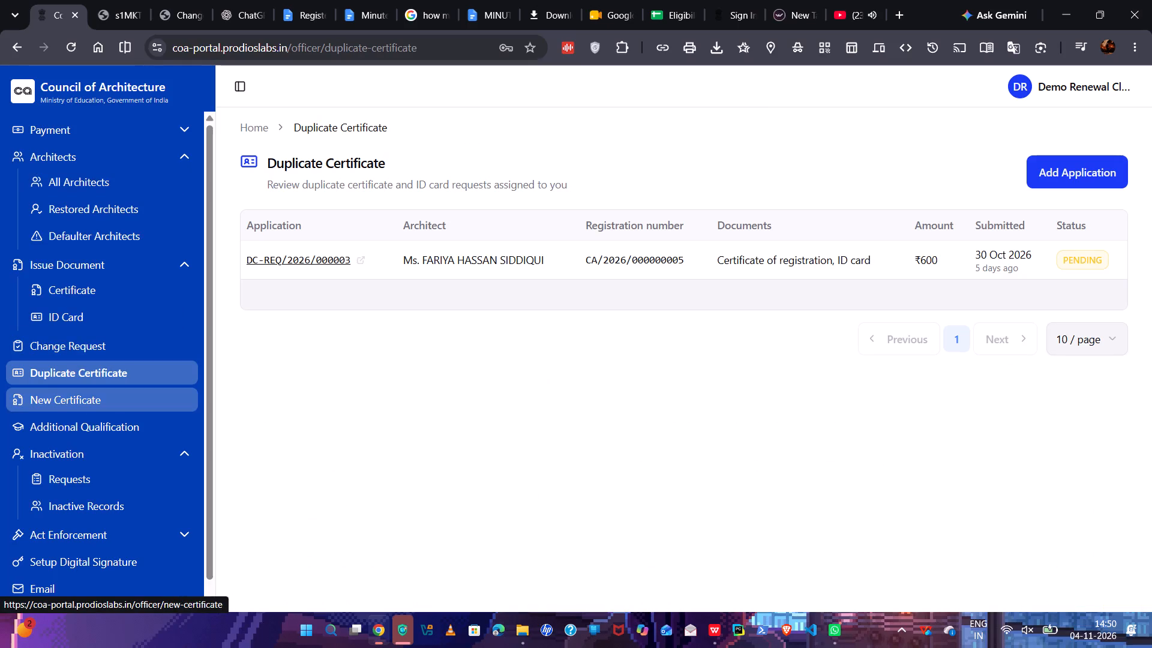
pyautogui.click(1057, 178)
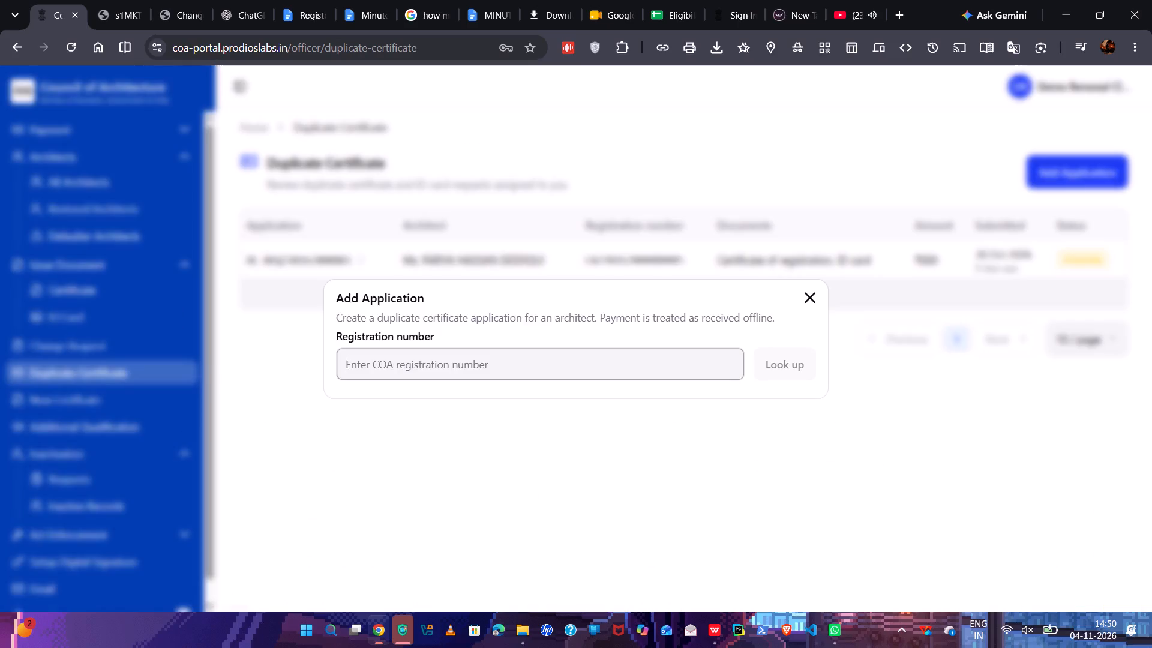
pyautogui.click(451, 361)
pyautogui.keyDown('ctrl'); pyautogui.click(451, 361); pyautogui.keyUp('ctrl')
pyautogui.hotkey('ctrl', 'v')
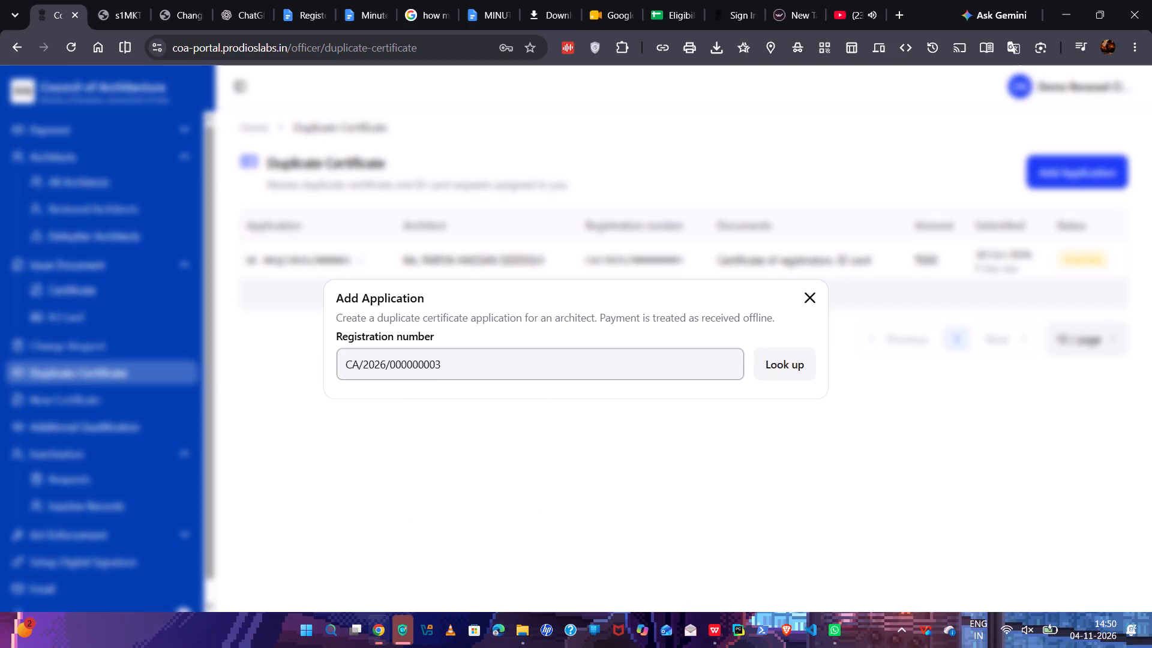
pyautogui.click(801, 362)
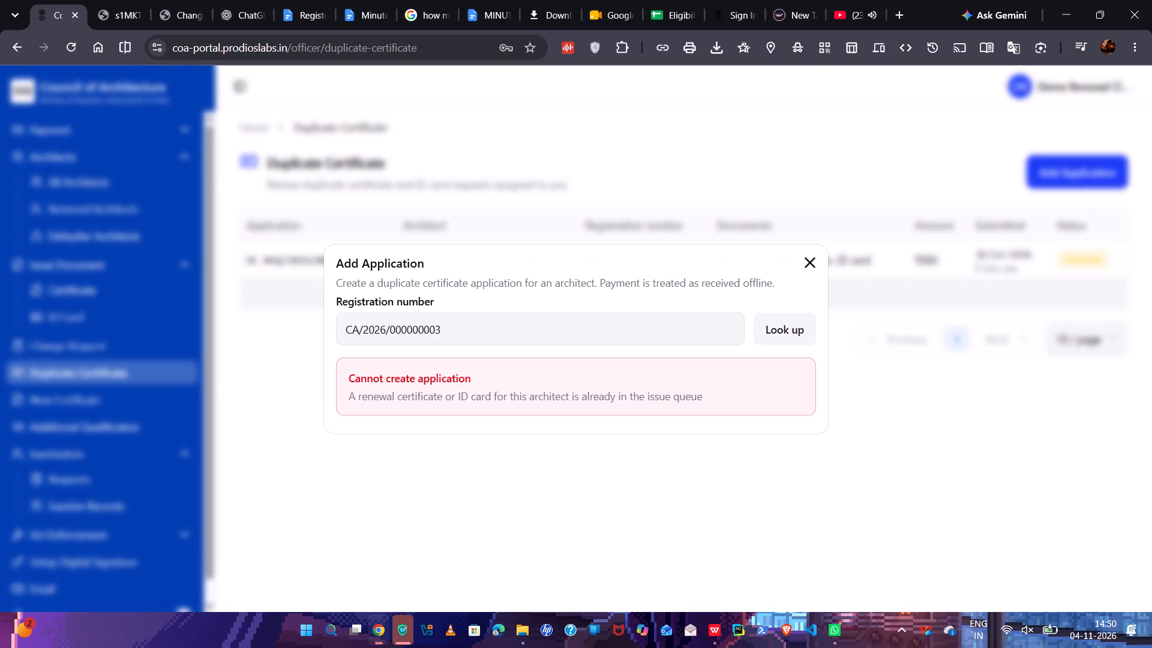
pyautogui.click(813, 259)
# Select the registration number of the fifth architect listed in the All Architects records.
pyautogui.click(79, 184)
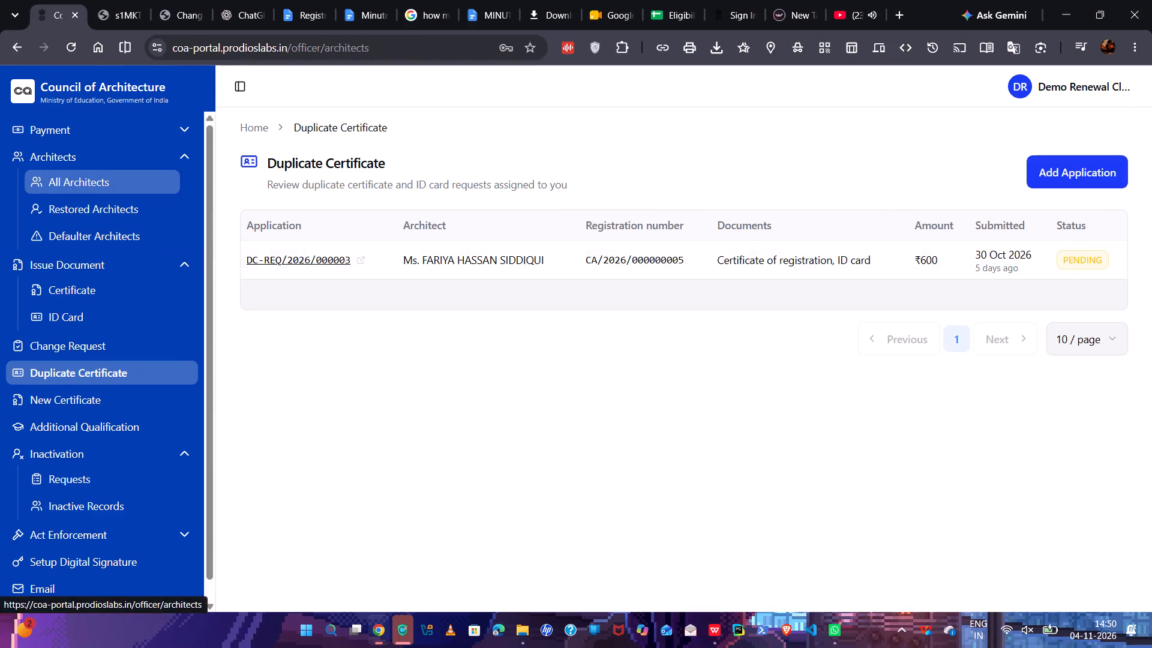
pyautogui.scroll(-3, 248, 352)
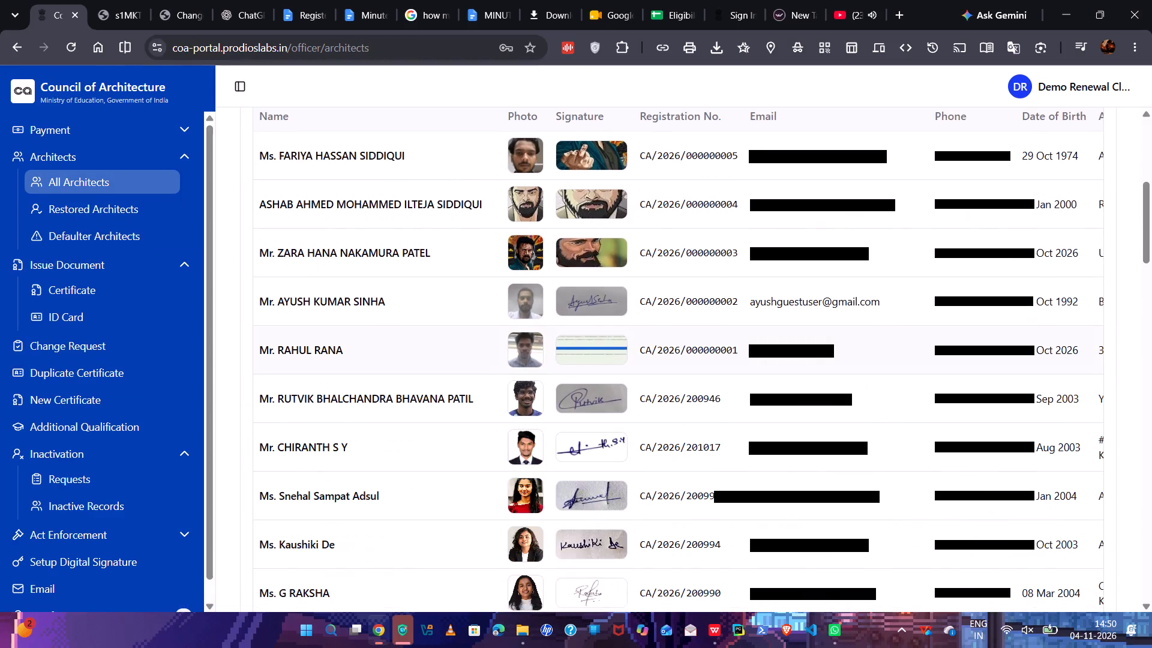
pyautogui.click(308, 338)
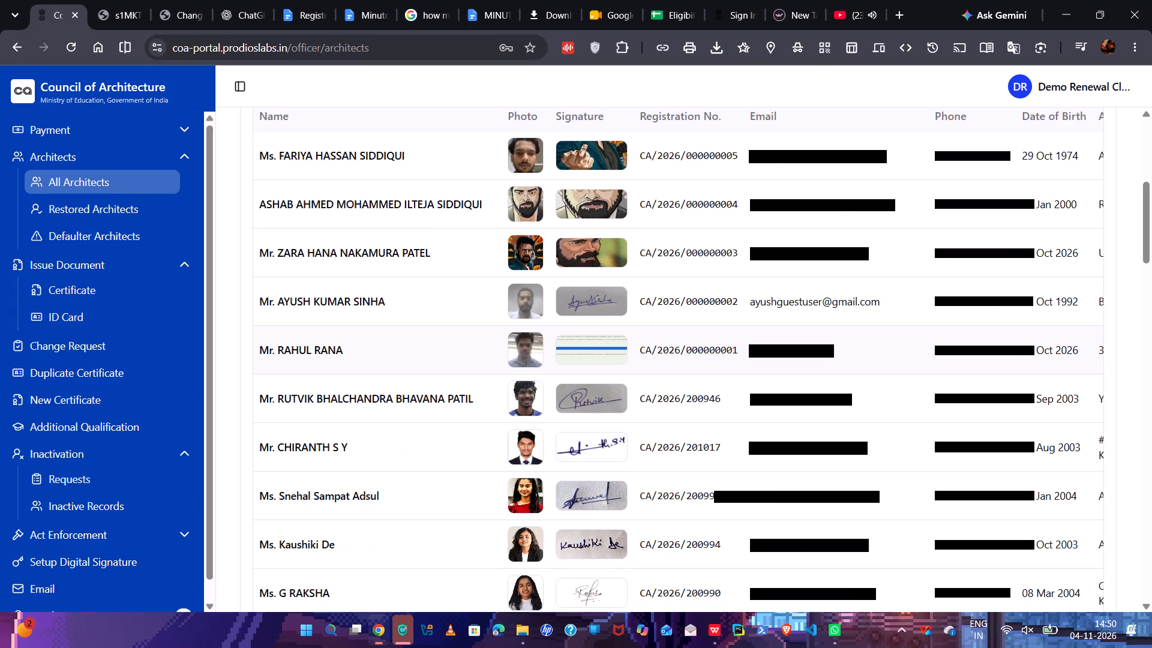
pyautogui.hscroll(-8, 650, 343)
pyautogui.hscroll(4, 650, 343)
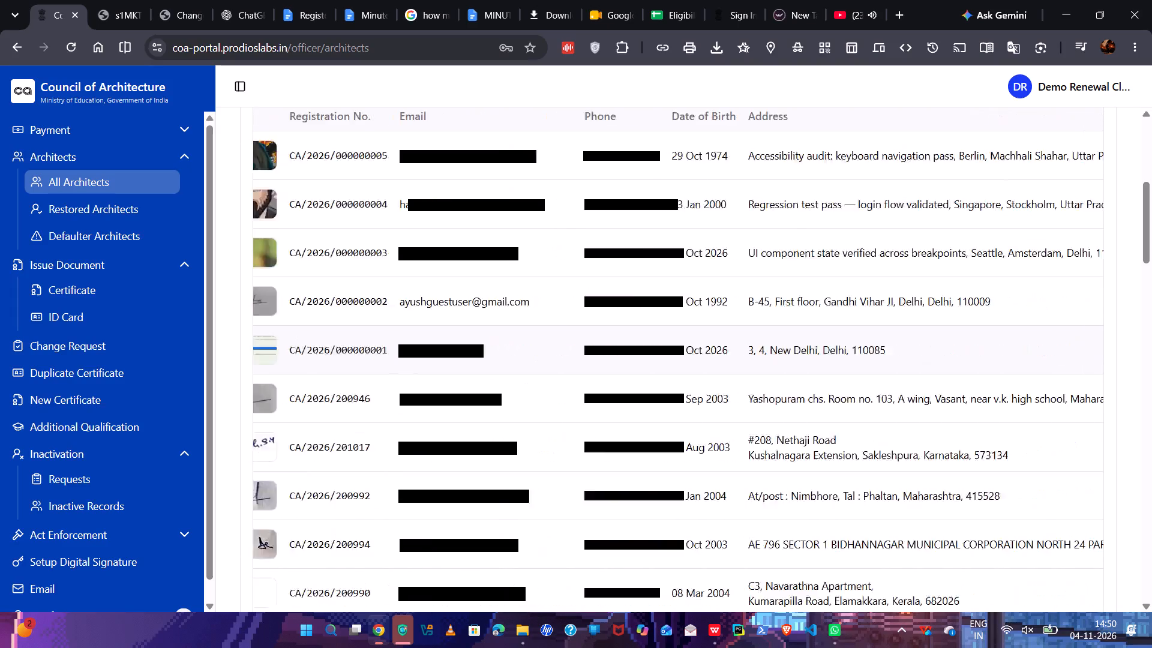
pyautogui.hscroll(3, 650, 343)
pyautogui.moveTo(642, 348); pyautogui.dragTo(738, 349)
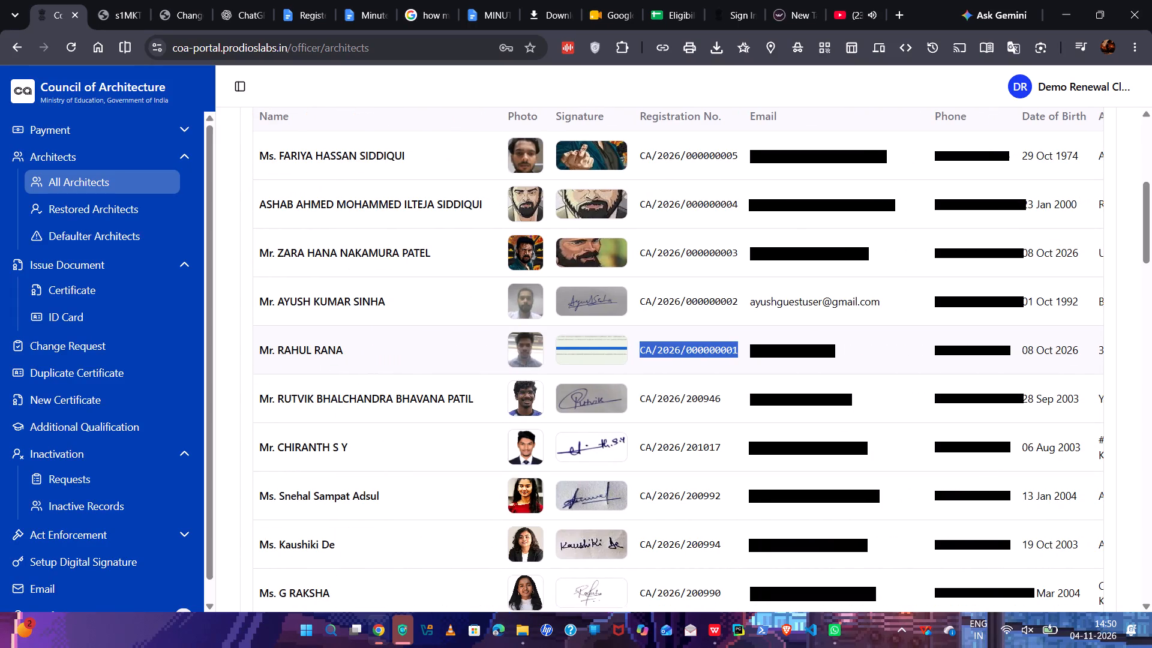
# Copy the fifth listed architect's registration number and look it up in a new duplicate certificate application.
pyautogui.moveTo(738, 349); pyautogui.dragTo(739, 349)
pyautogui.hotkey('ctrl', 'c')
pyautogui.hotkey('ctrl', 'c')
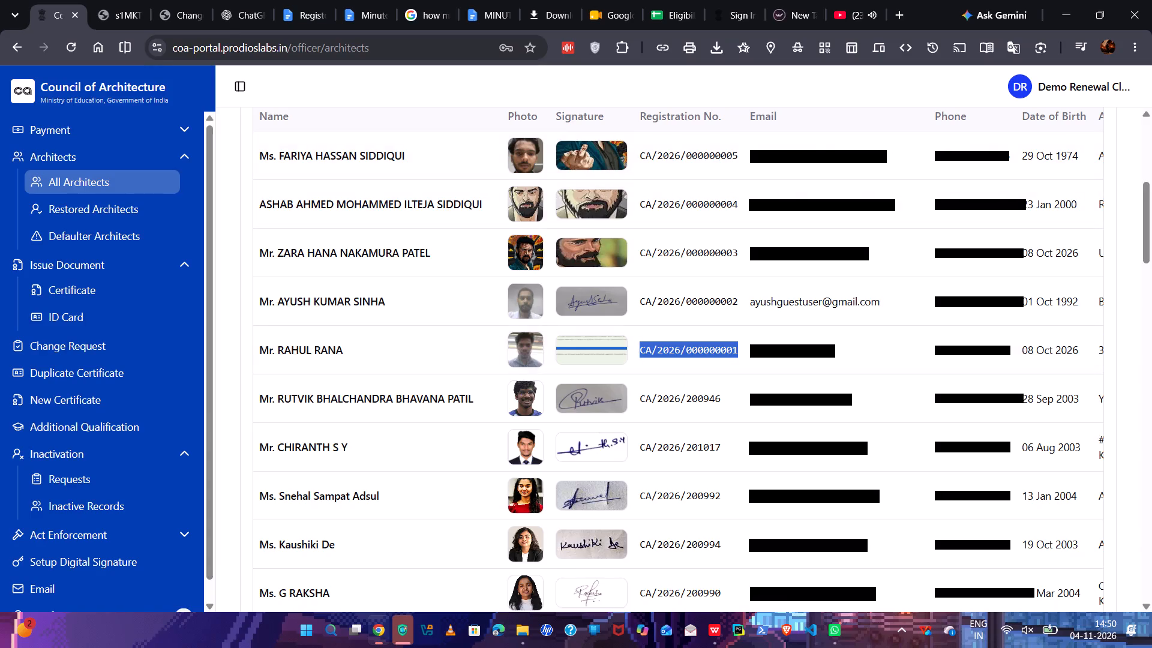
pyautogui.click(102, 363)
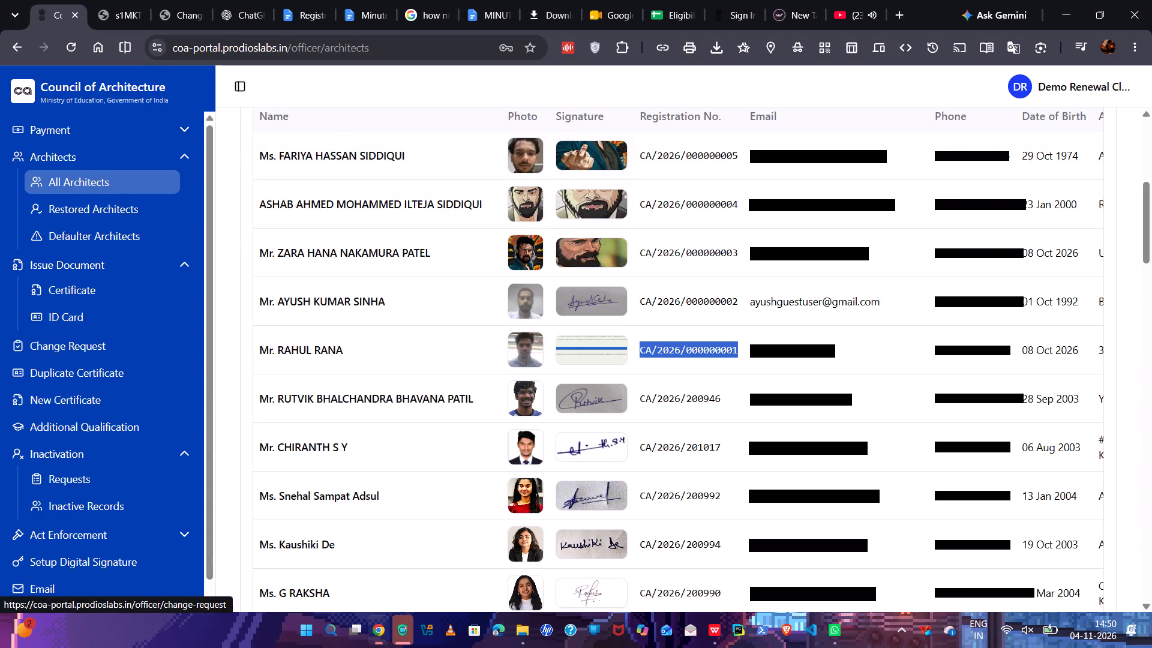
pyautogui.click(1061, 181)
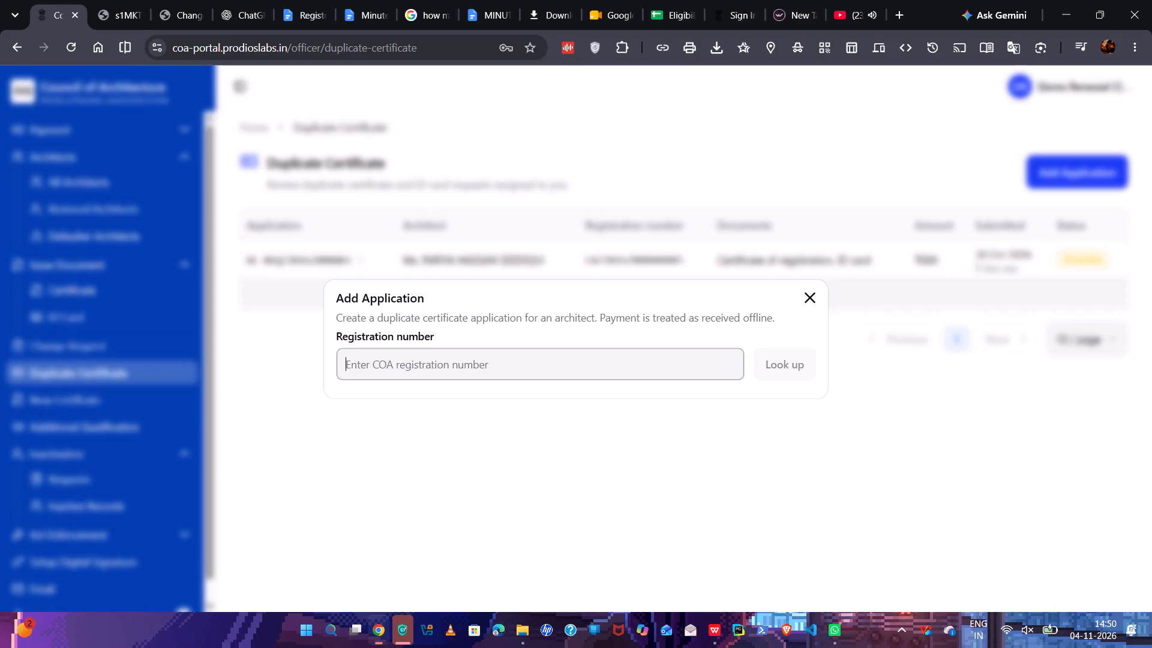
pyautogui.click(530, 376)
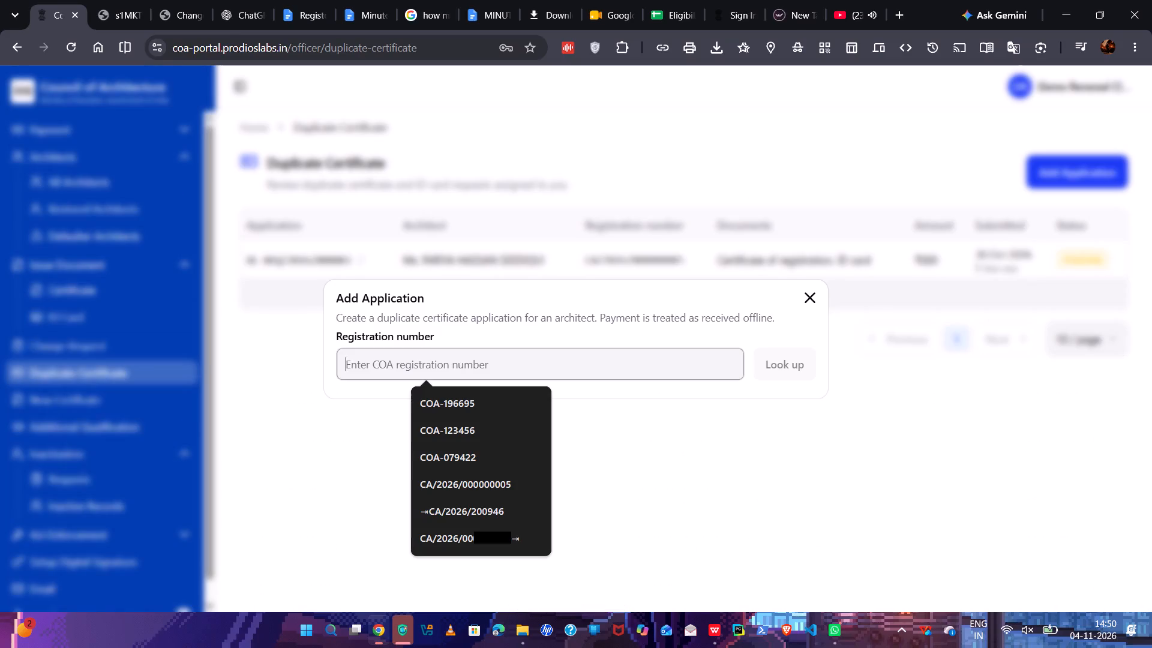
pyautogui.hotkey('ctrl', 'v')
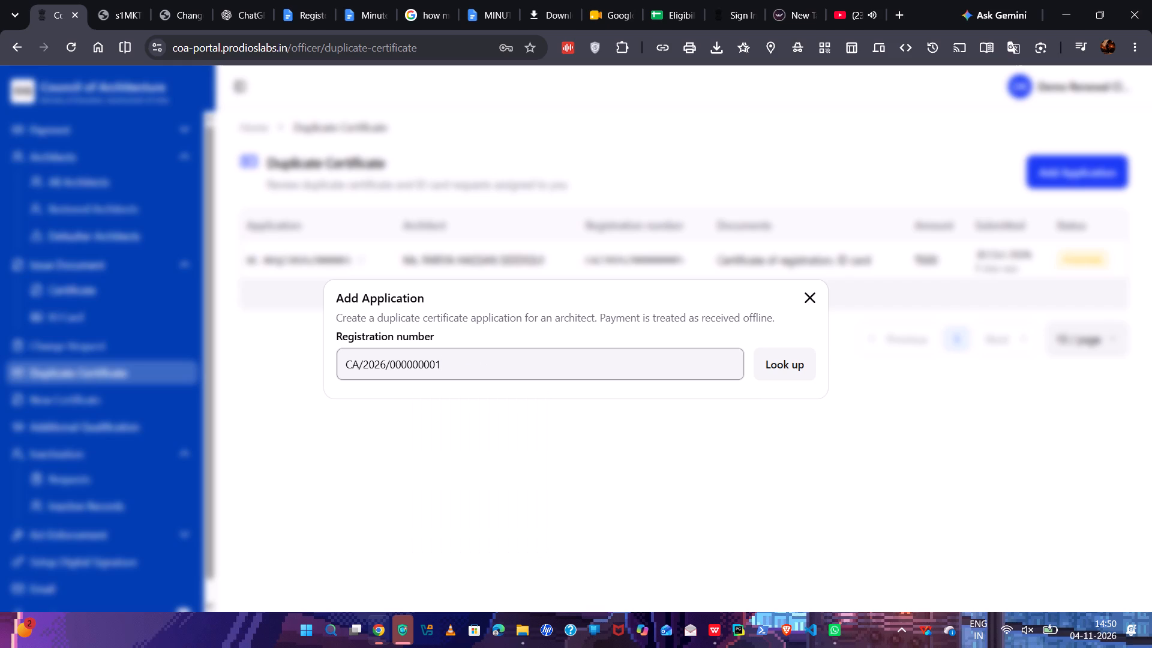
pyautogui.click(782, 363)
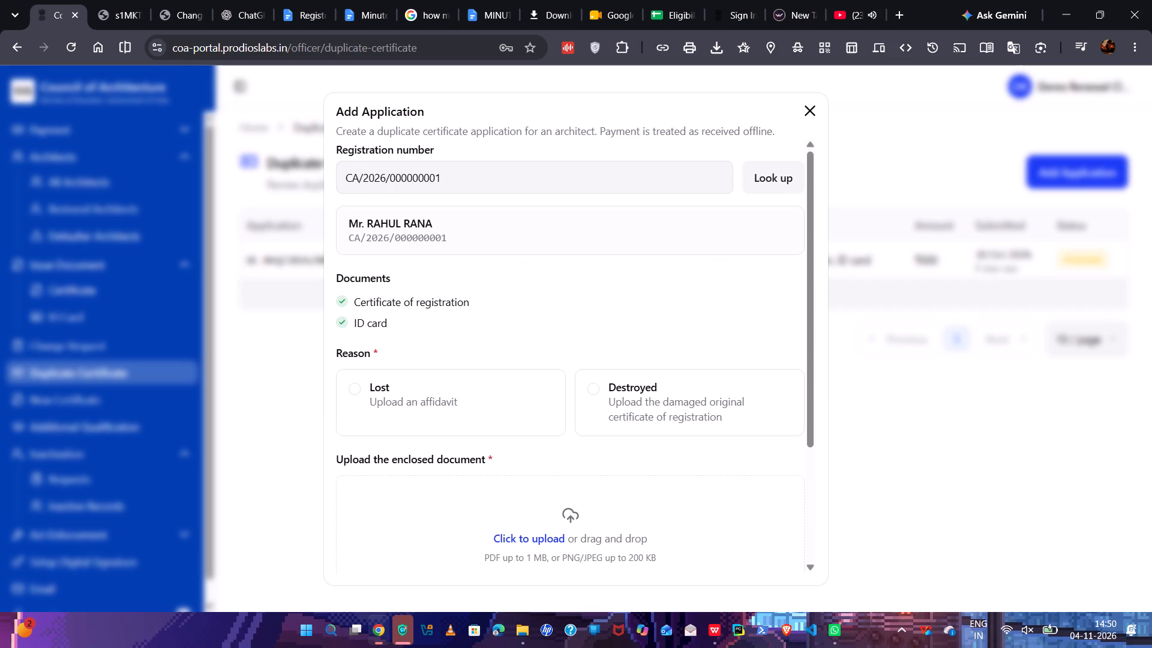
# Set the reason for the duplicate certificate application to Lost.
pyautogui.click(352, 389)
pyautogui.click(556, 475)
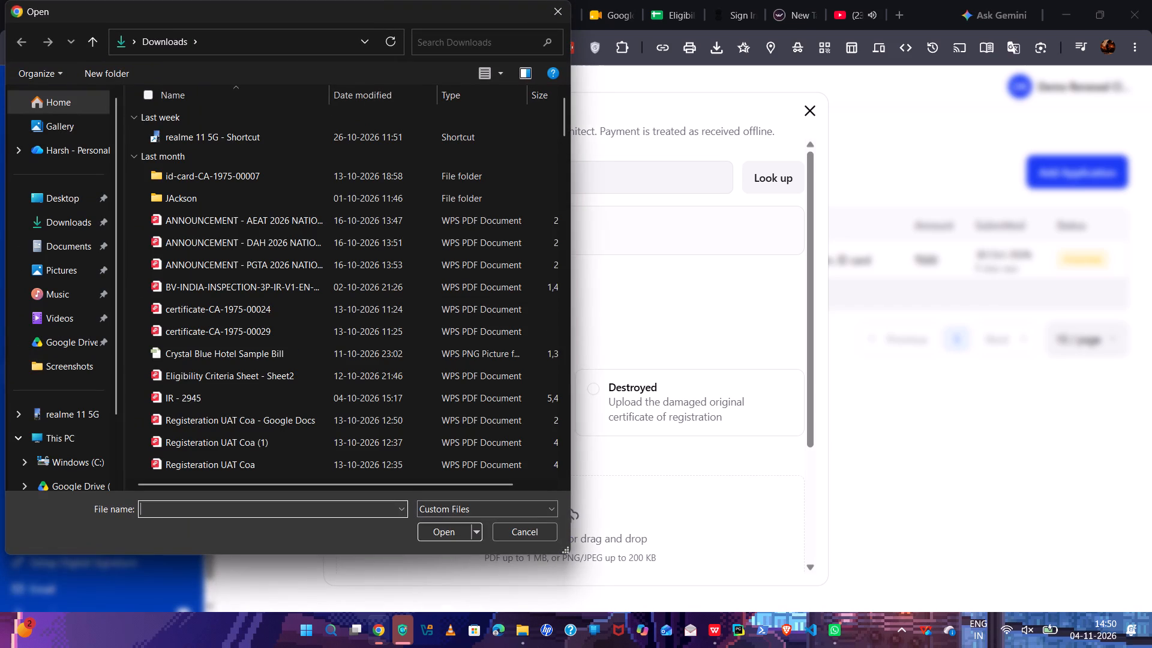
pyautogui.click(552, 17)
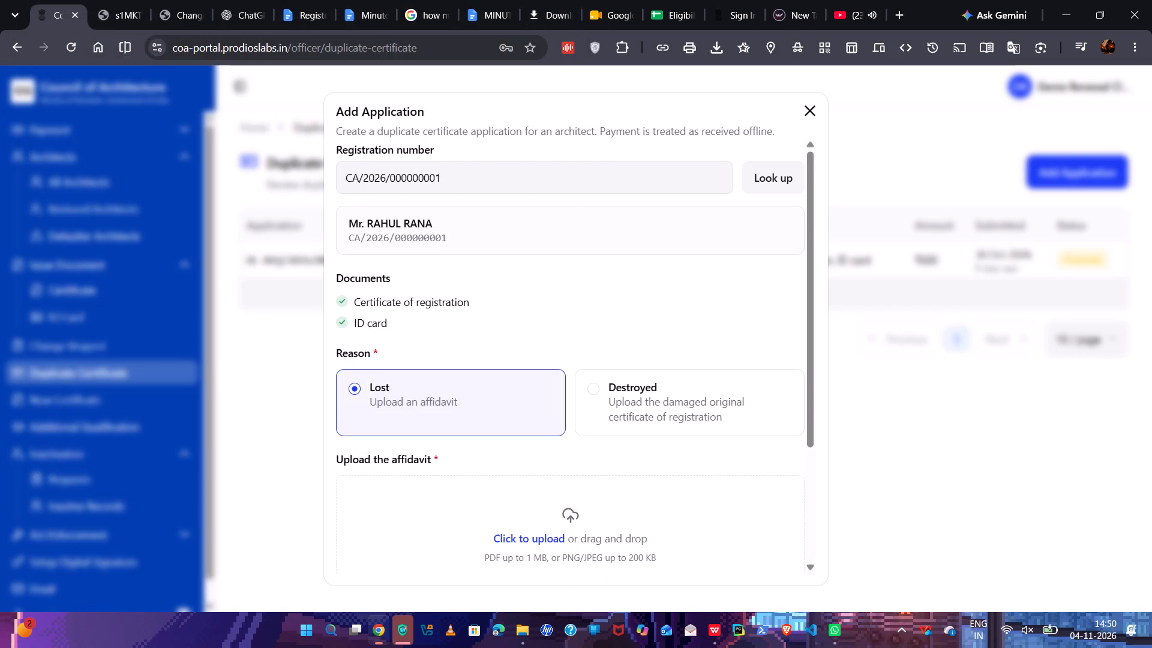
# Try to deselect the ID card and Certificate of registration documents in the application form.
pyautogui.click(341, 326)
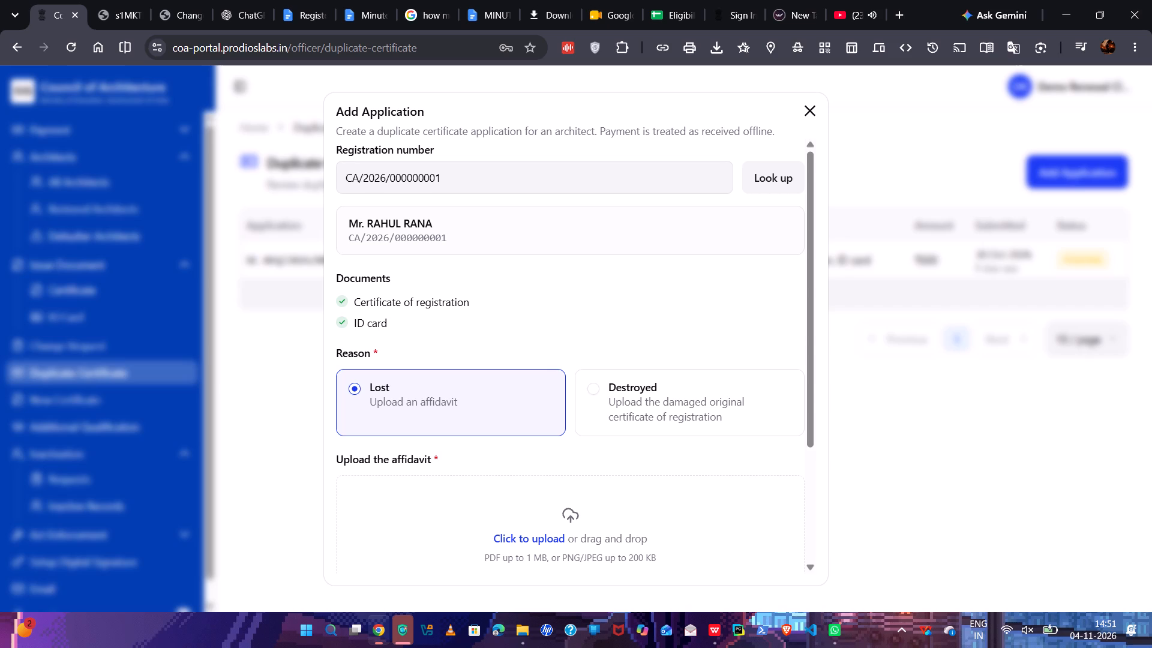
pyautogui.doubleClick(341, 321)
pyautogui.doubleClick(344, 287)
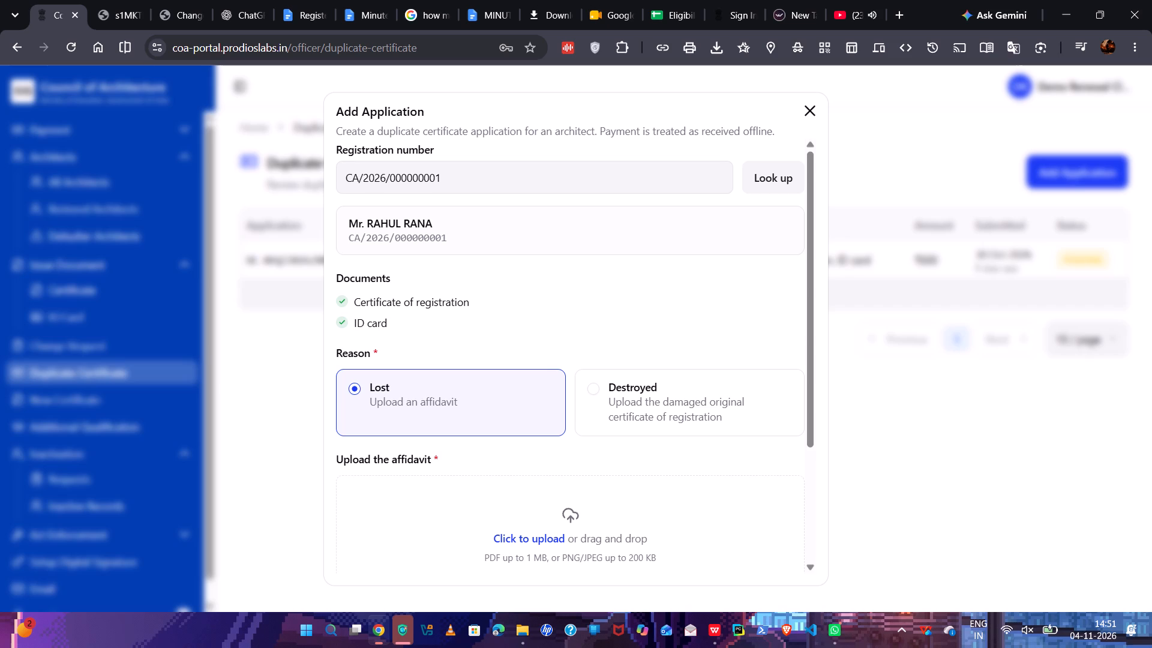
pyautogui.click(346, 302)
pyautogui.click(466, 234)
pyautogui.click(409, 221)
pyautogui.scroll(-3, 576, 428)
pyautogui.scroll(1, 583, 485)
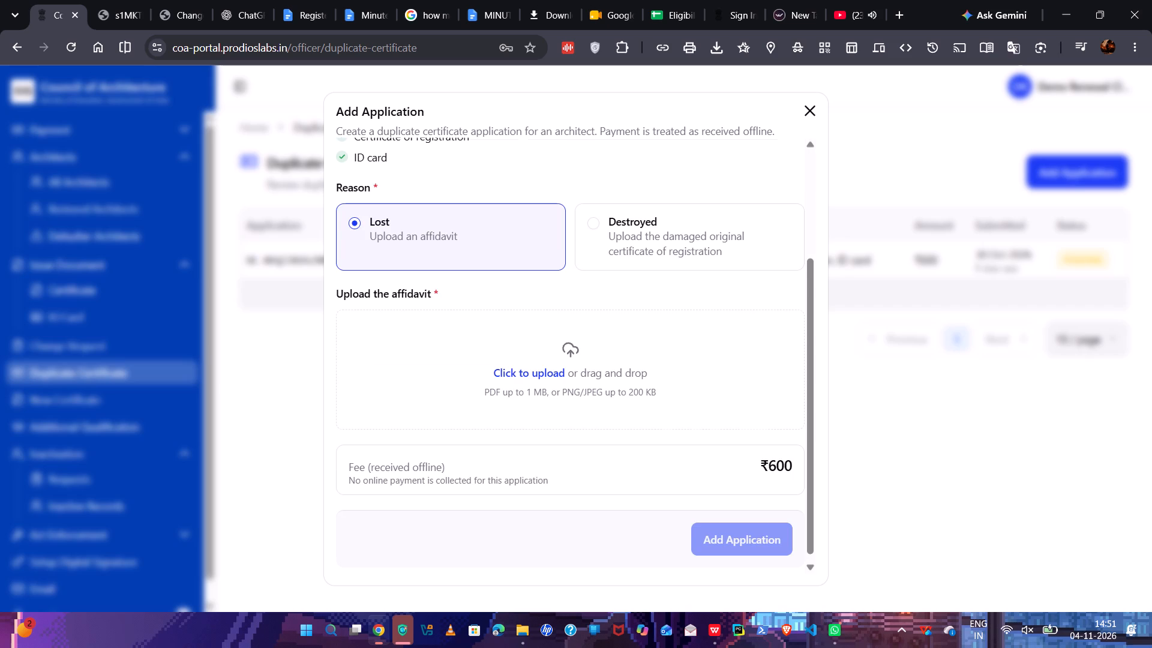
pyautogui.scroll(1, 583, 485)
pyautogui.rightClick(606, 512)
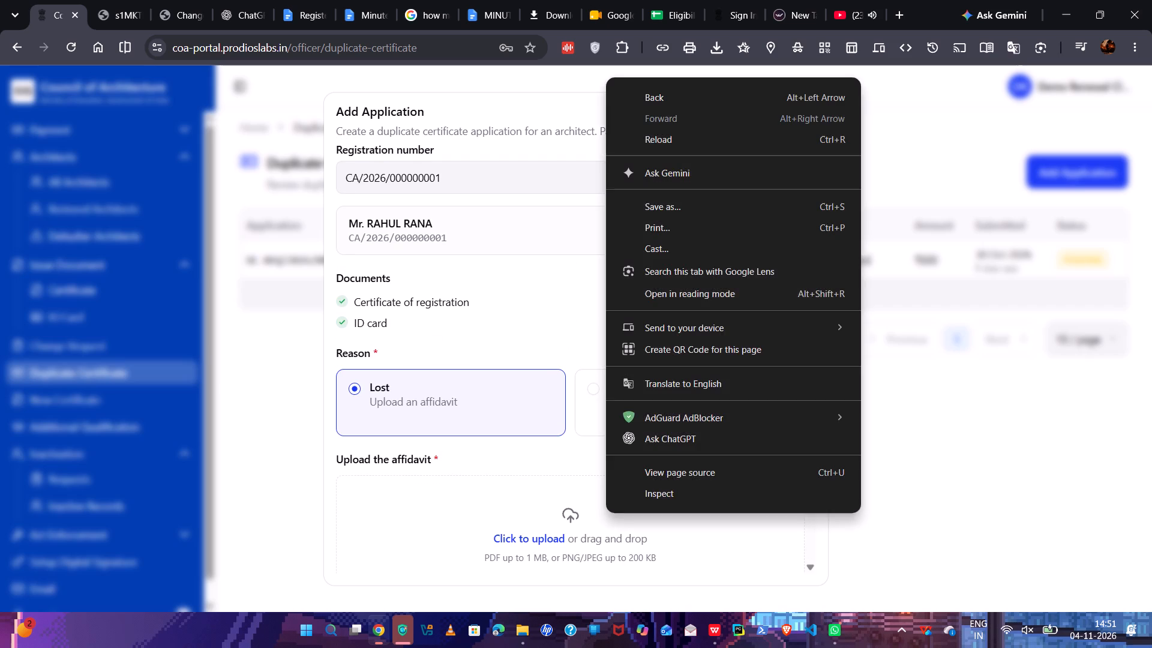
pyautogui.click(565, 502)
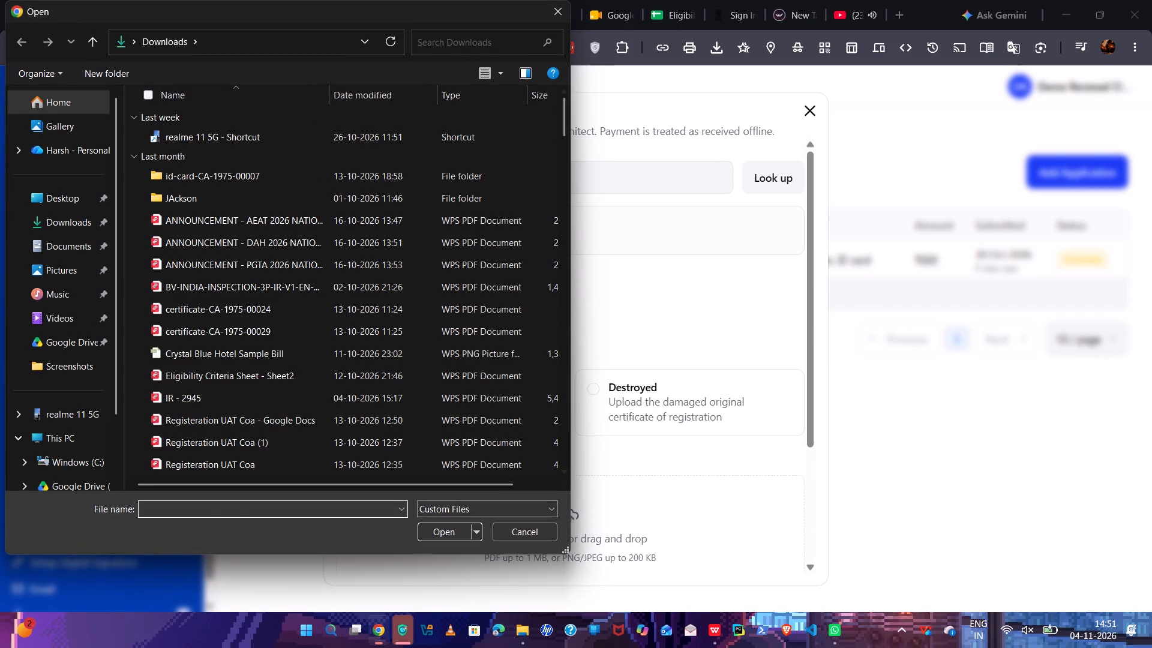
pyautogui.doubleClick(261, 301)
pyautogui.scroll(-3, 578, 391)
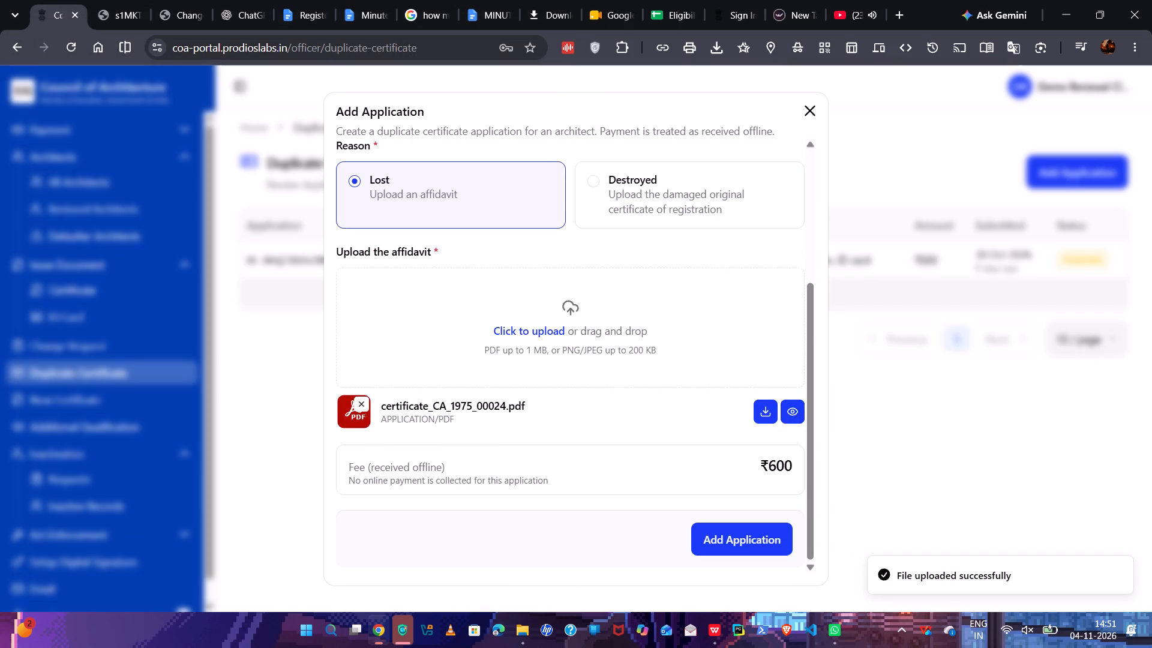
pyautogui.click(719, 545)
# Examine the new duplicate certificate request's application details and officer actions, reopening it from the Duplicate Certificate list.
pyautogui.scroll(-6, 718, 538)
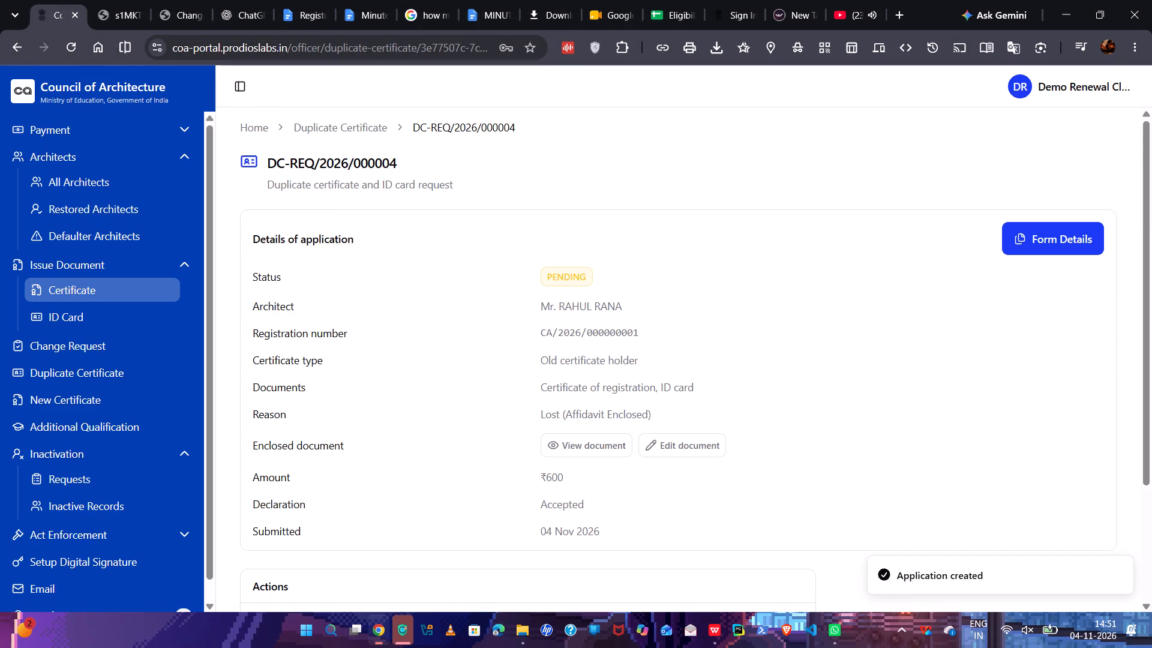
pyautogui.scroll(-5, 584, 470)
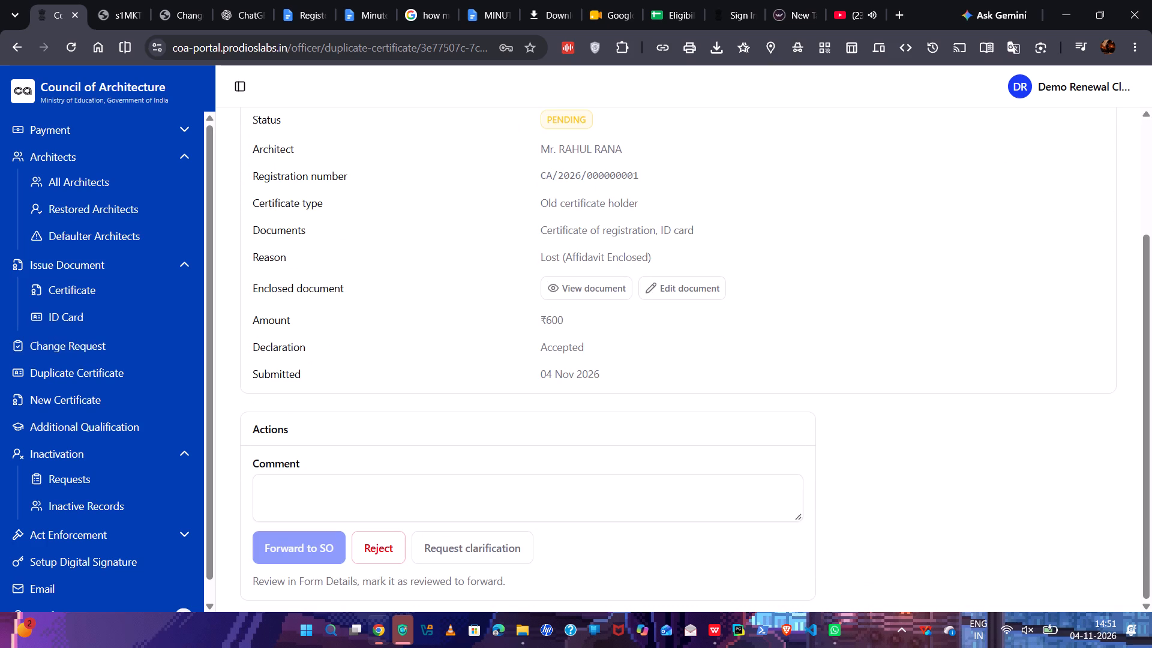
pyautogui.click(91, 370)
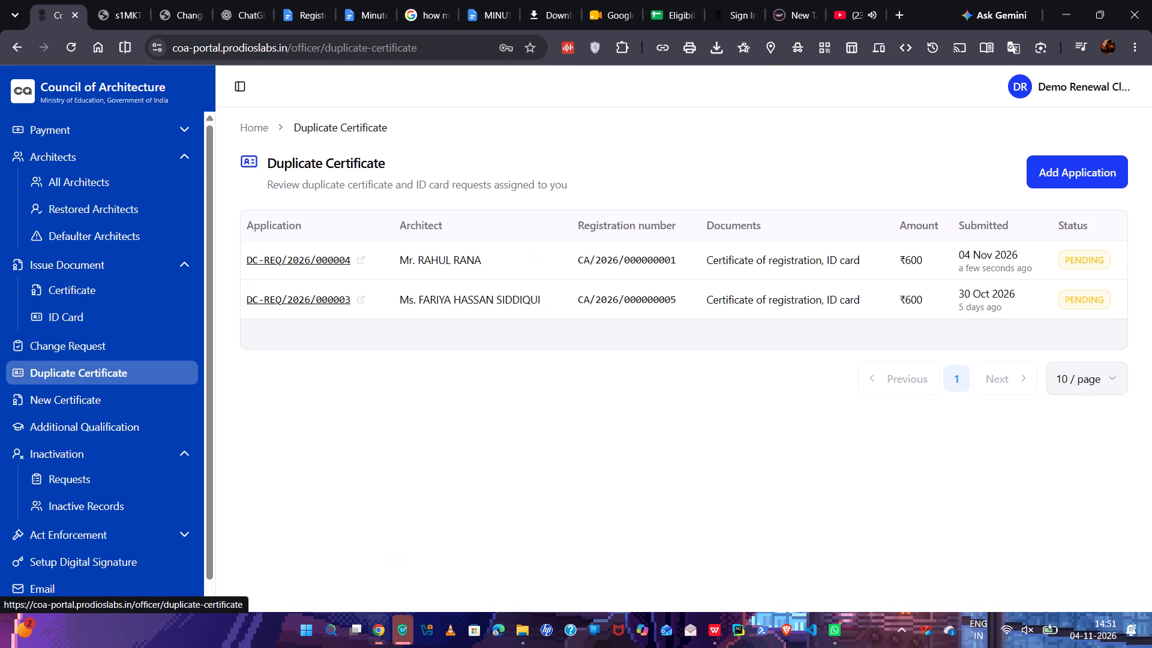
pyautogui.scroll(1, 612, 388)
pyautogui.hscroll(-3, 697, 296)
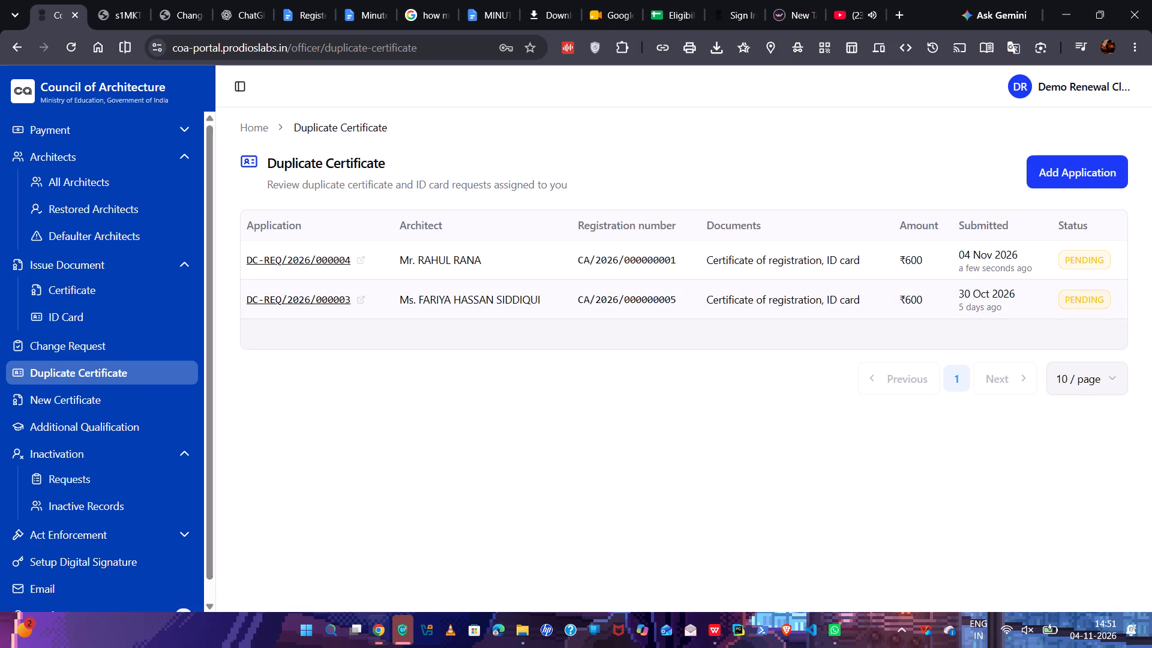
pyautogui.click(311, 268)
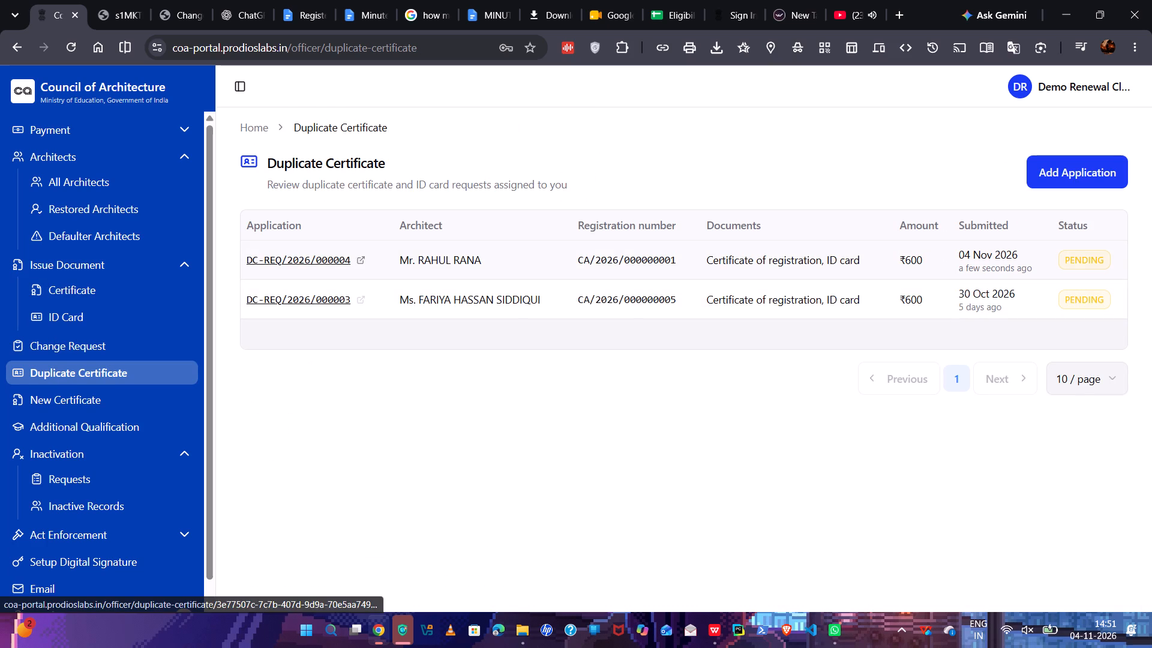
pyautogui.scroll(-8, 736, 367)
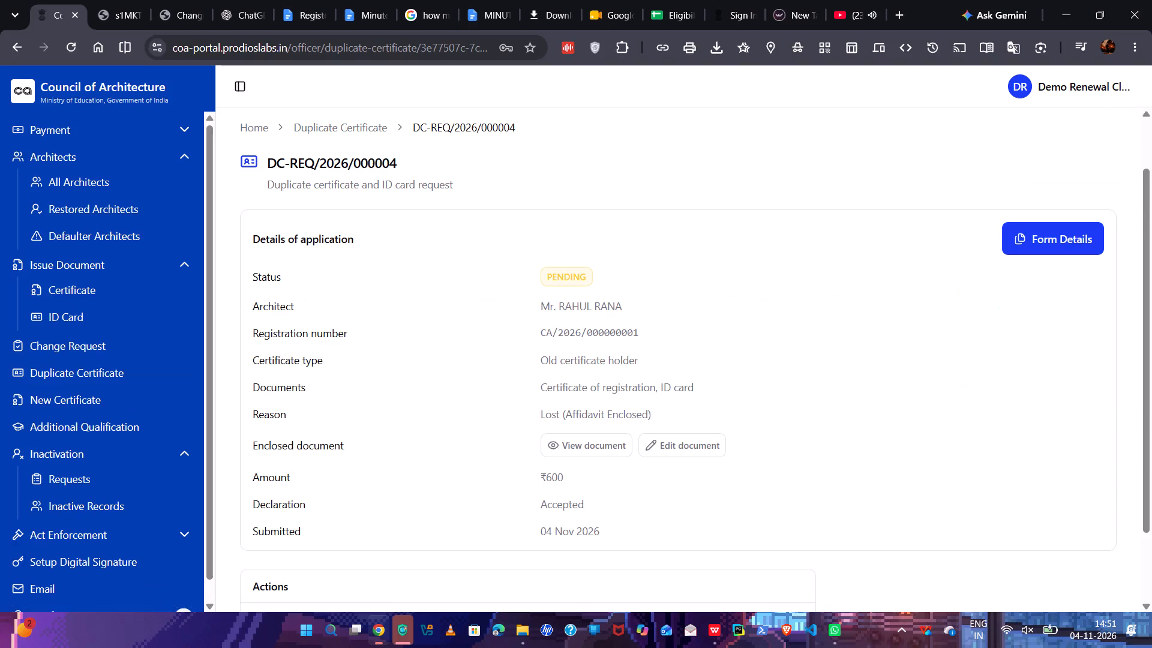
pyautogui.scroll(1, 736, 367)
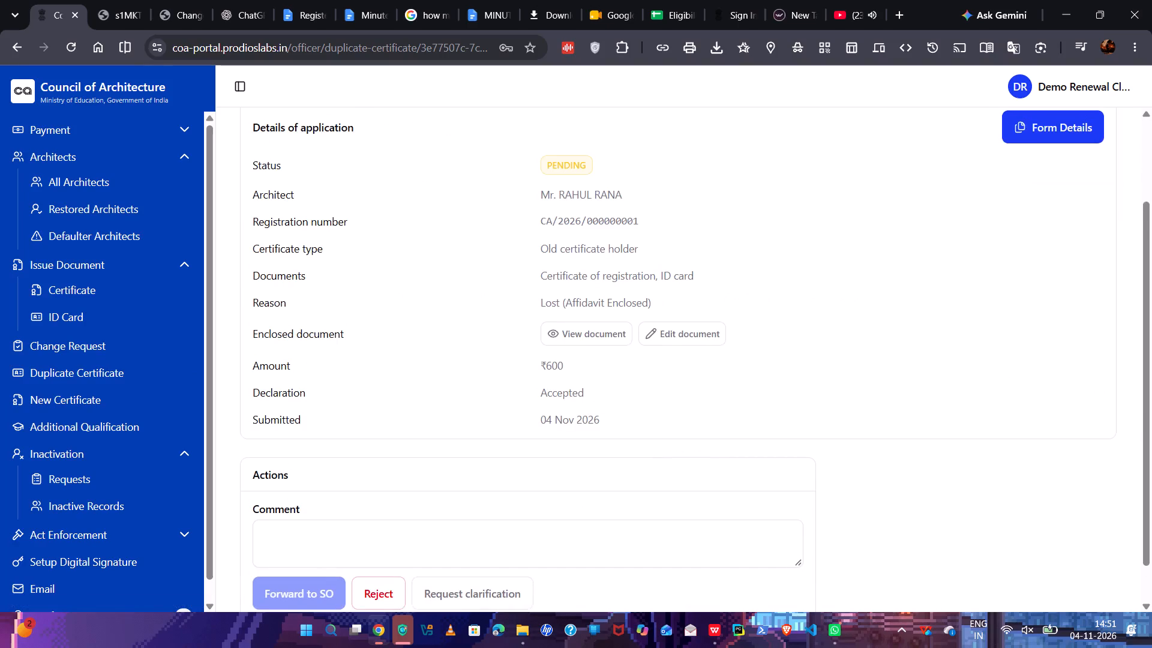
pyautogui.scroll(3, 736, 367)
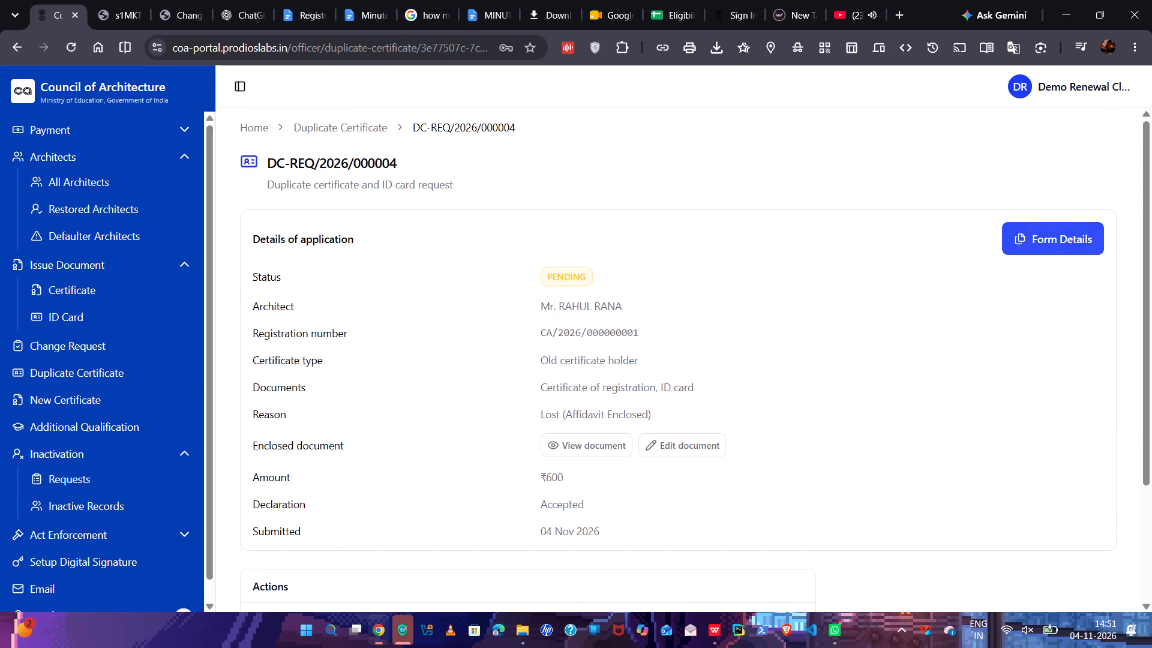
# Go through the form details of the pending duplicate certificate request, mark the application as reviewed, and close the details.
pyautogui.click(1060, 250)
pyautogui.scroll(-7, 712, 377)
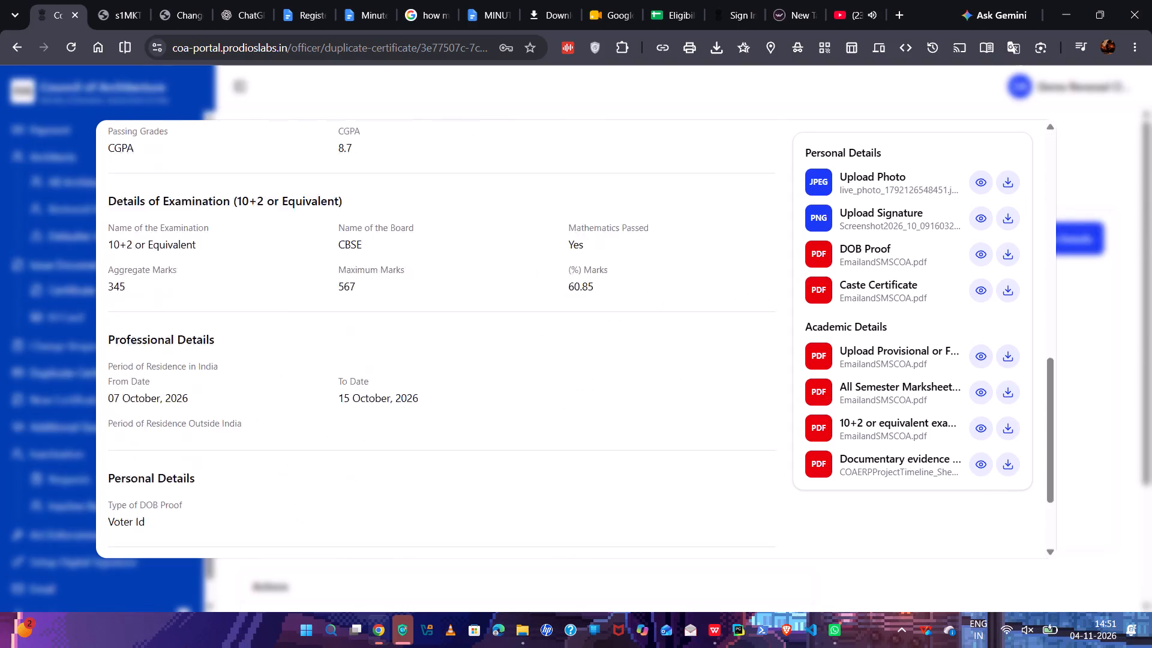
pyautogui.scroll(-5, 712, 377)
pyautogui.click(938, 530)
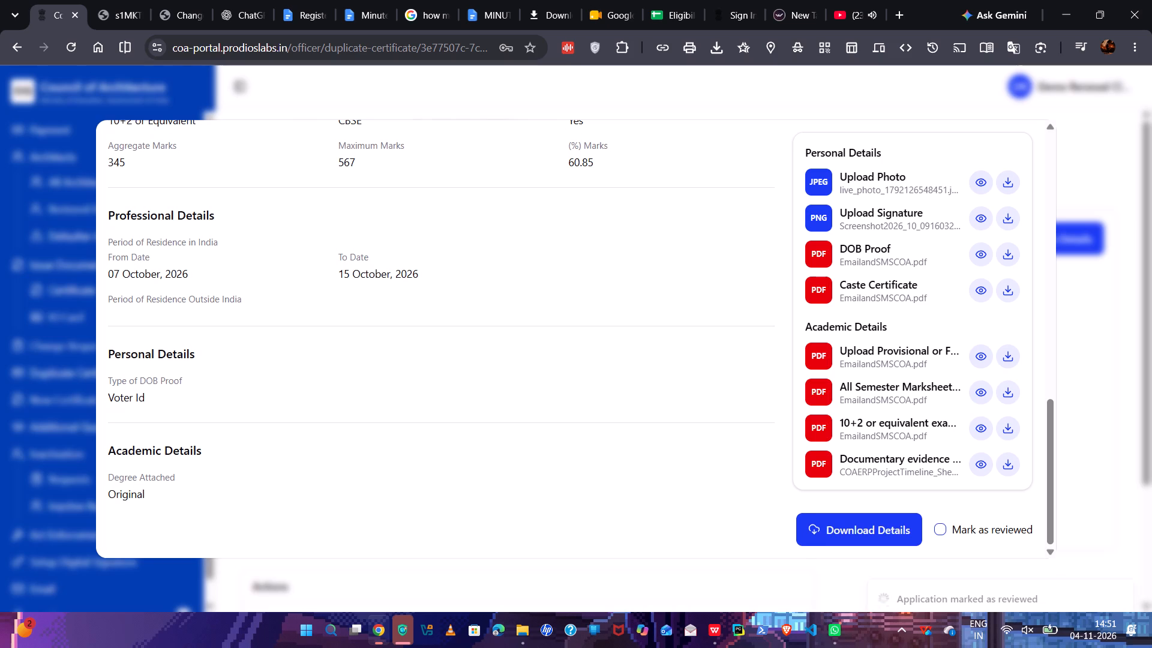
pyautogui.click(1069, 344)
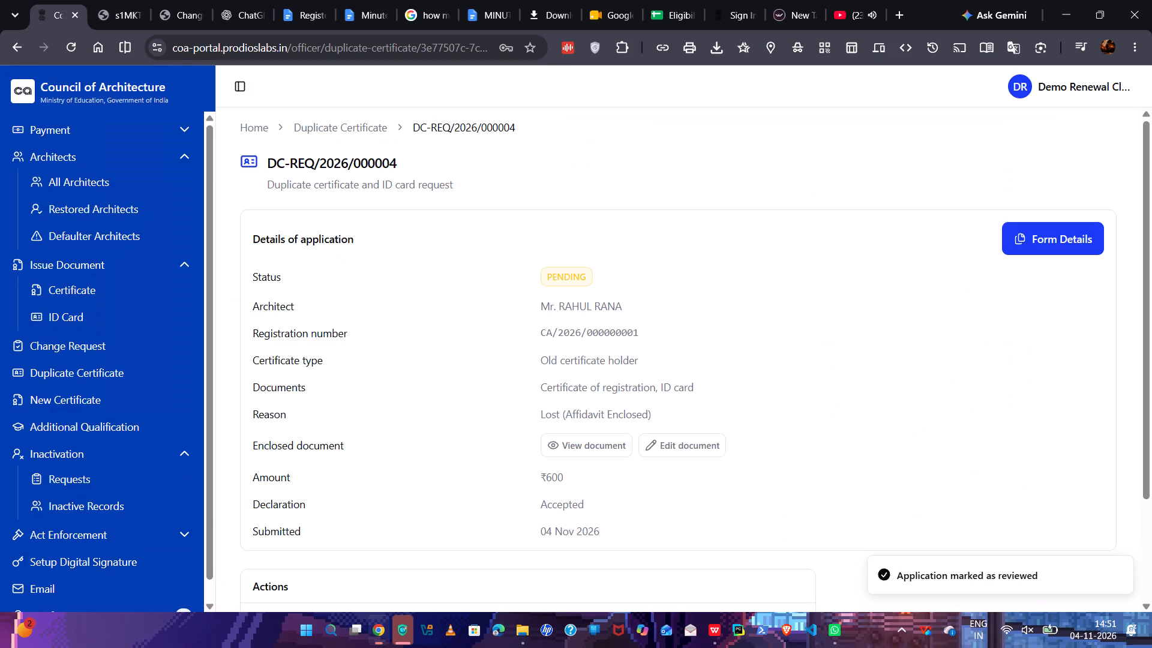
# Check the request's details and available actions, and open the rejection form and close it without rejecting the application.
pyautogui.scroll(-2, 574, 396)
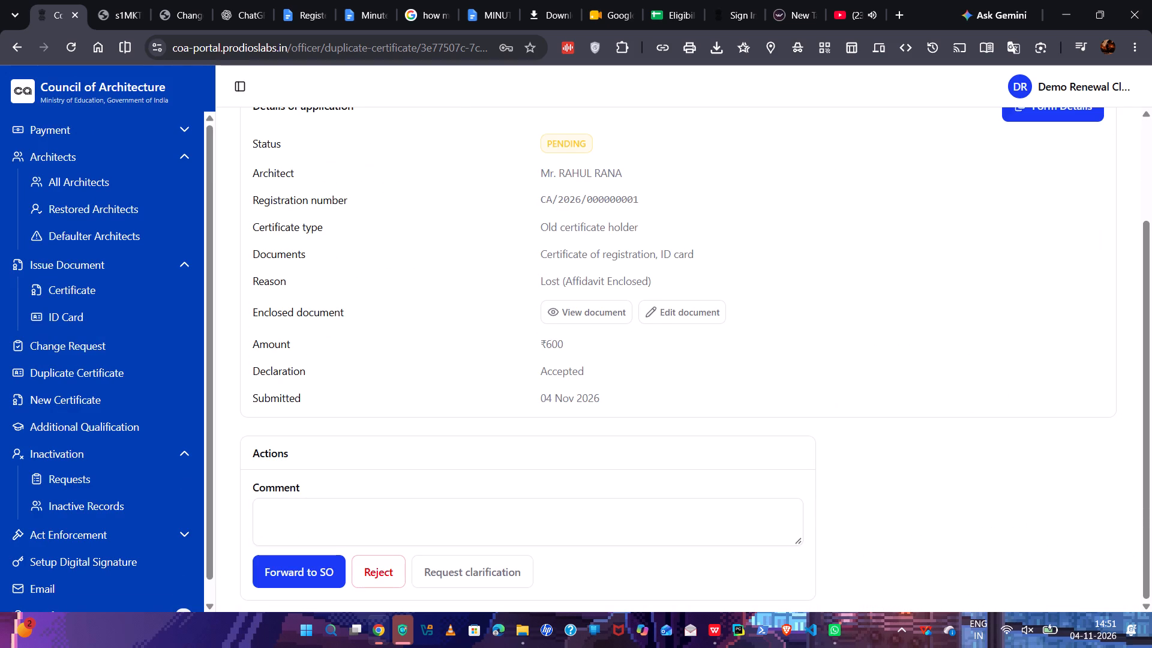
pyautogui.scroll(3, 1019, 133)
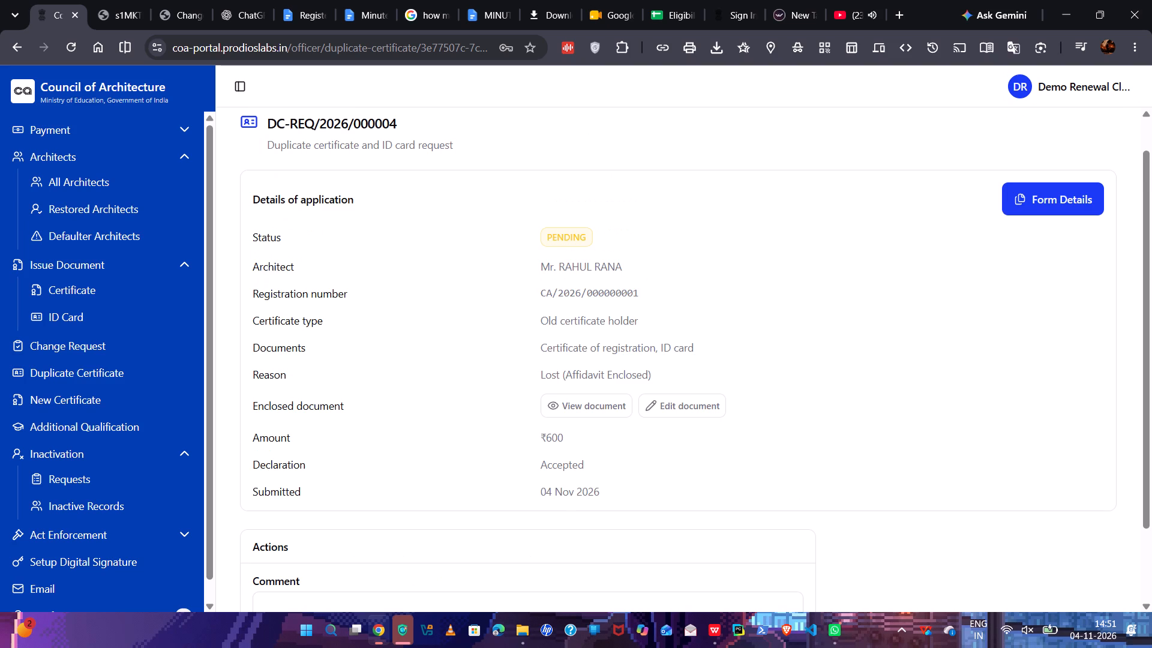
pyautogui.scroll(-4, 316, 353)
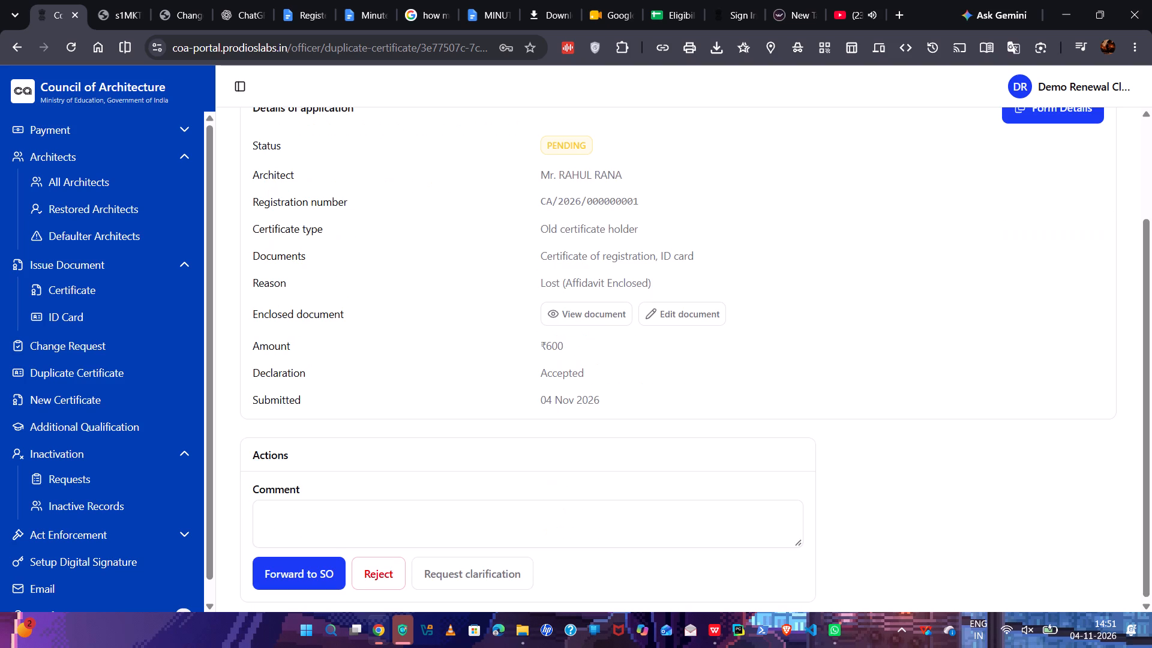
pyautogui.click(360, 563)
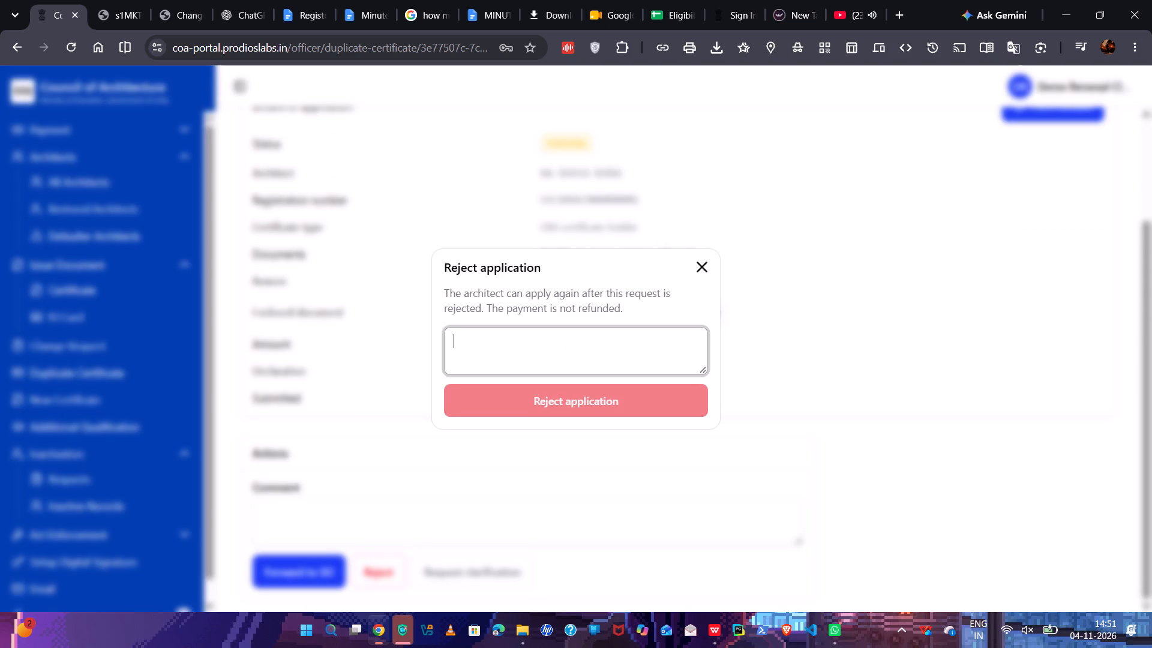
pyautogui.click(711, 264)
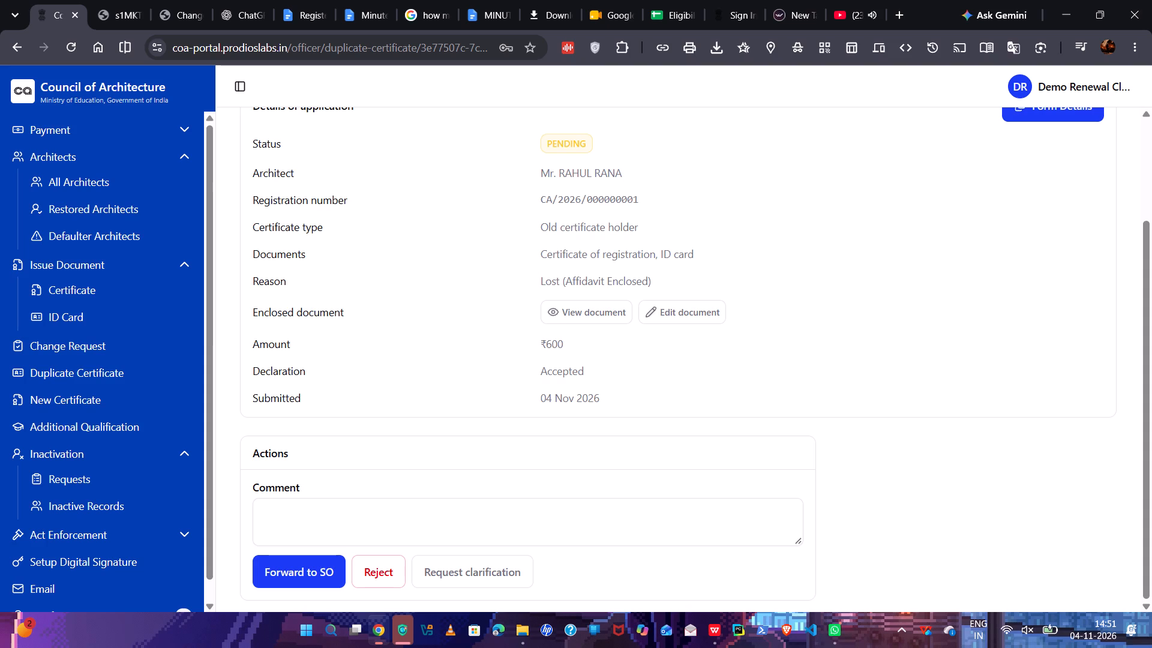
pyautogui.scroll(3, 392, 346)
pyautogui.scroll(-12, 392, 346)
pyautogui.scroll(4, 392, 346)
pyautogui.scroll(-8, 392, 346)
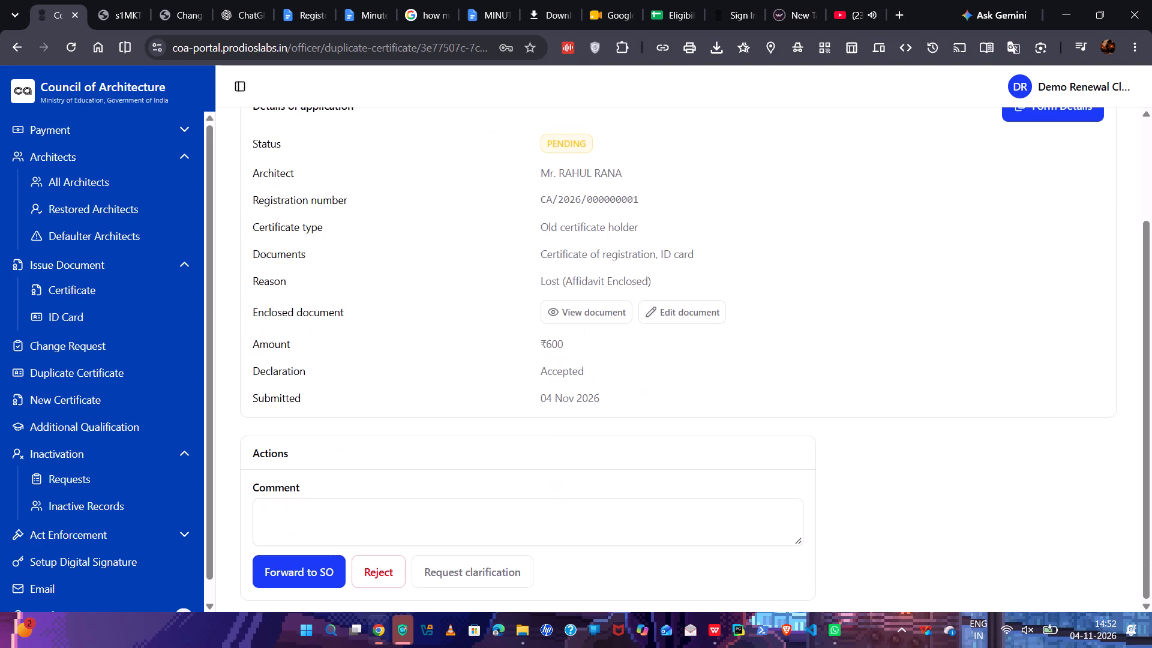
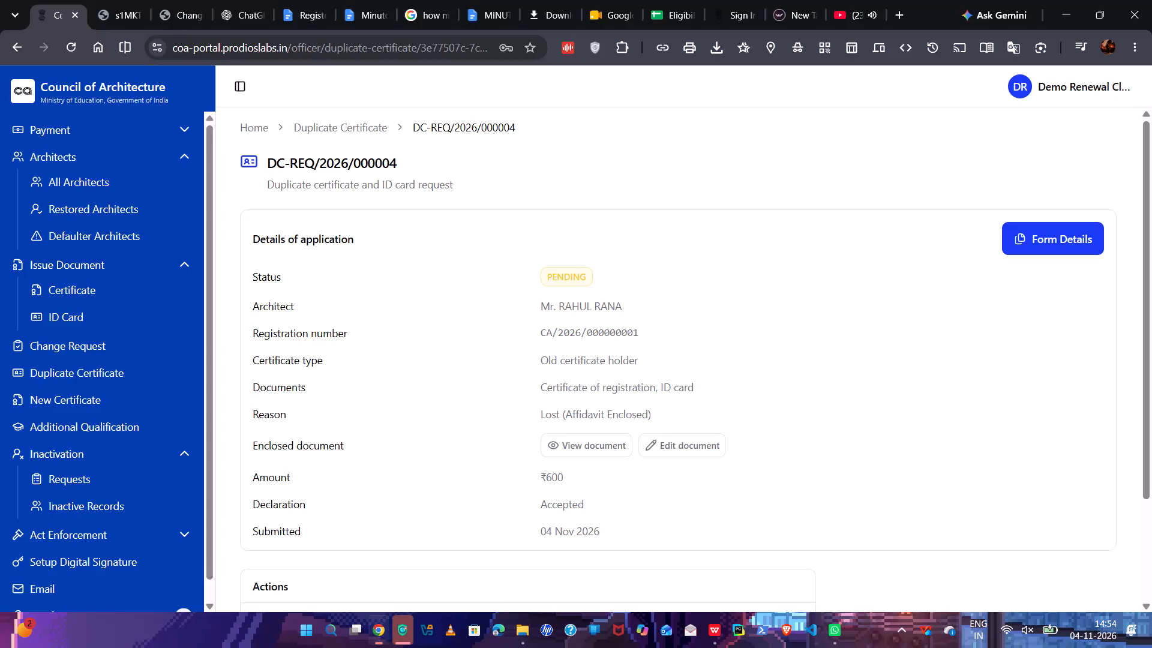
# Return to the list of duplicate certificate and ID card requests.
pyautogui.click(112, 374)
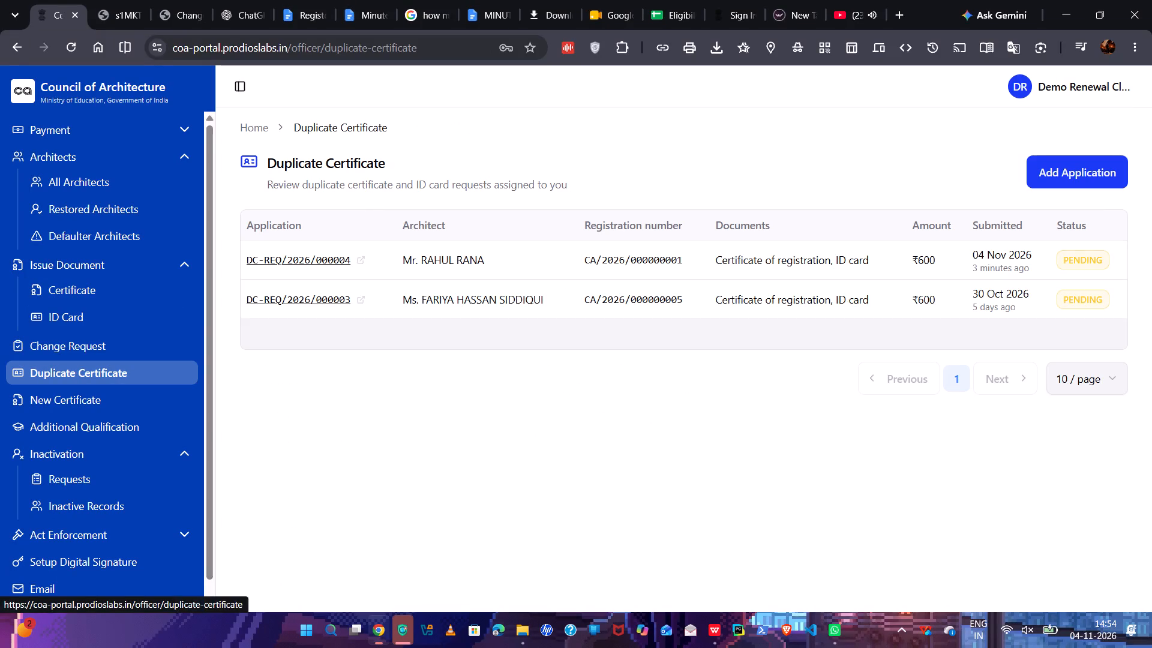
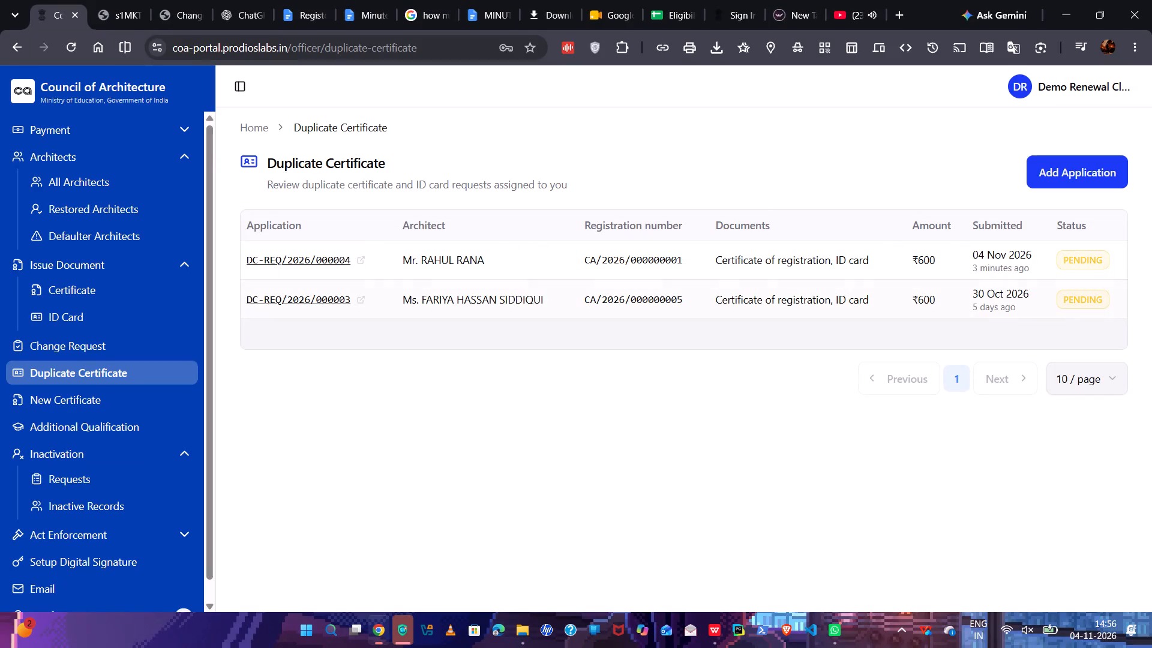
# Open duplicate certificate request DC-REQ/2026/000003 and review its application details and available actions.
pyautogui.click(309, 304)
pyautogui.scroll(-8, 754, 298)
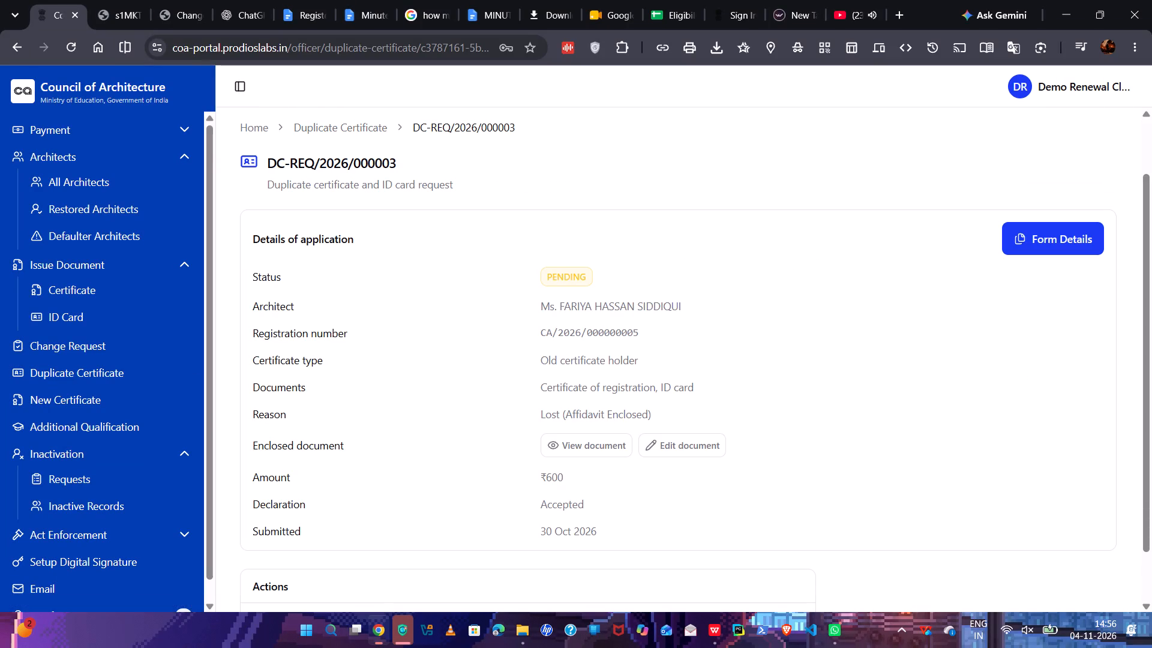
pyautogui.scroll(1, 754, 298)
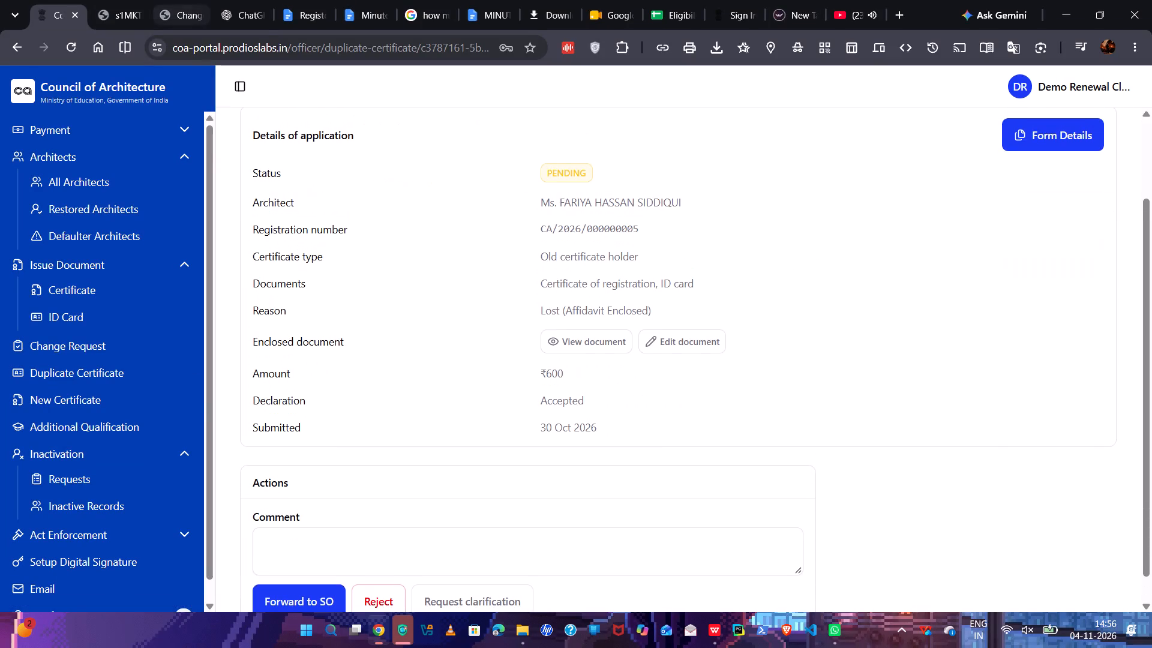
# Look through the other open documents, including the change requests PDF, the Registeration UAT Coa document and the minutes of meeting.
pyautogui.click(132, 0)
pyautogui.click(169, 2)
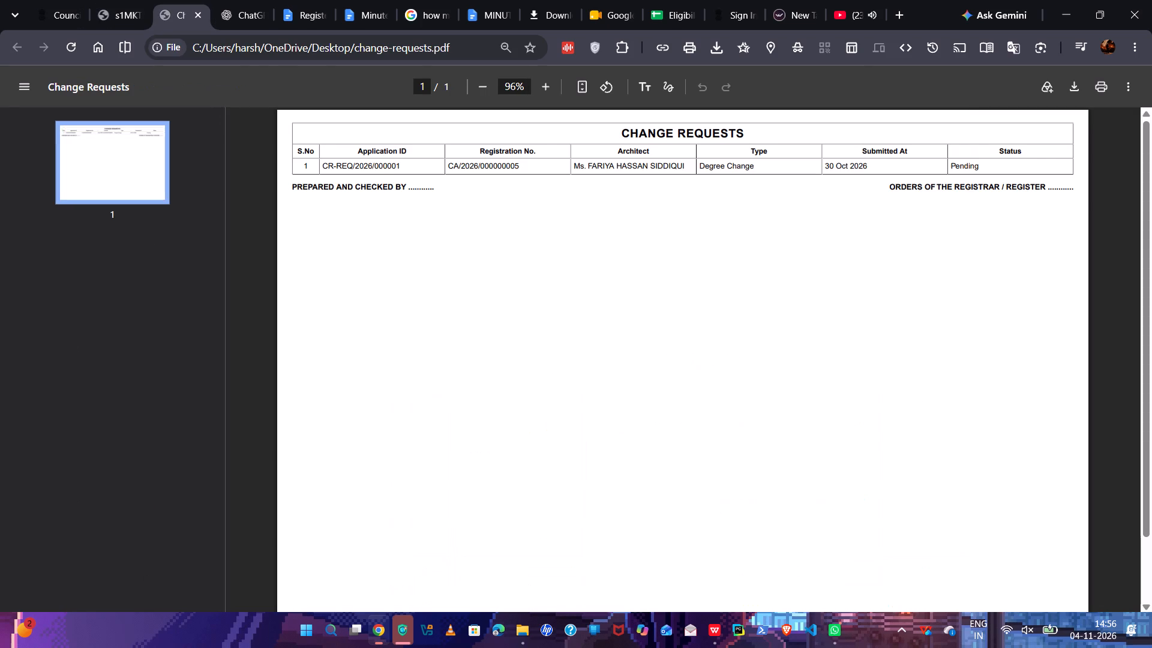
pyautogui.click(218, 10)
pyautogui.click(278, 2)
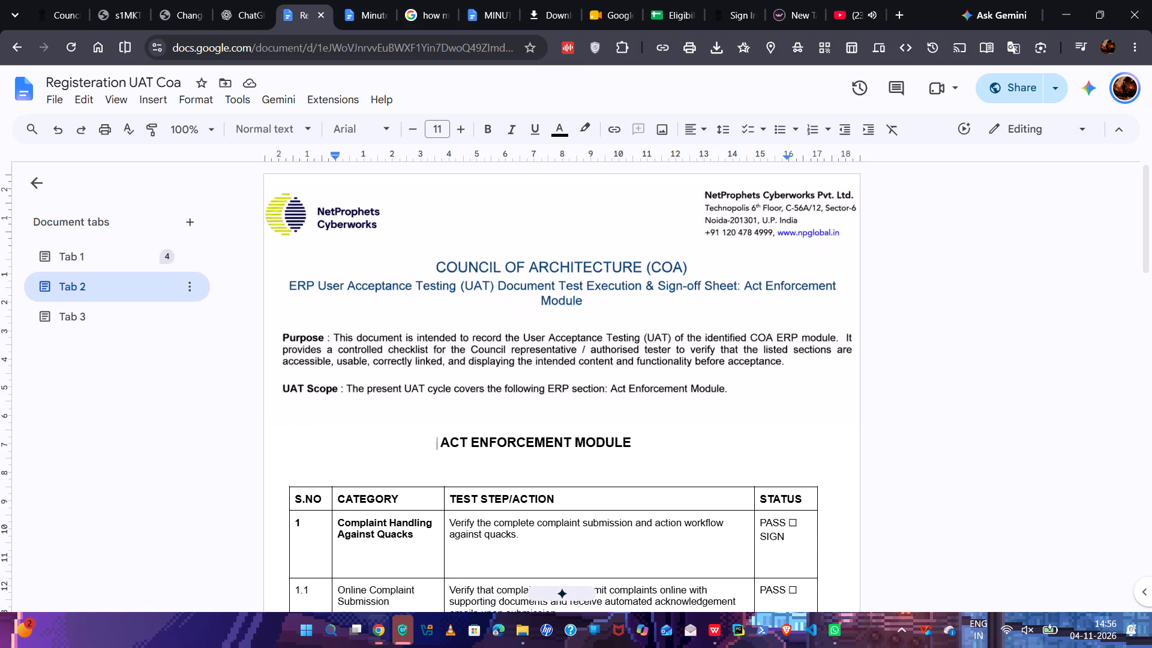
pyautogui.click(362, 0)
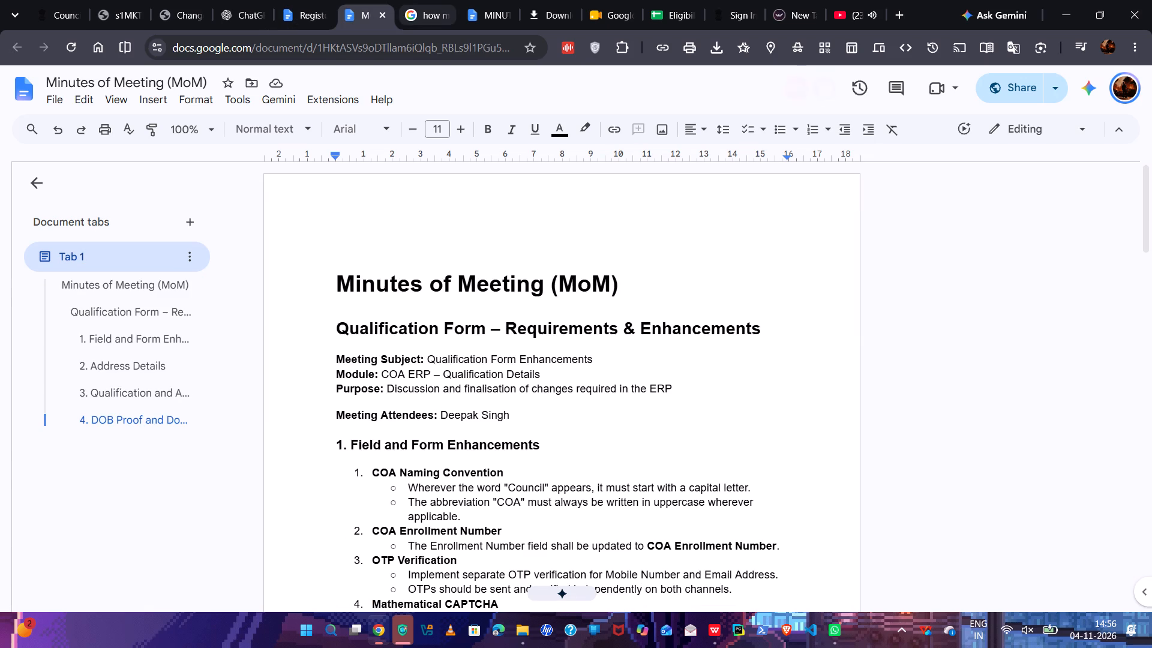
pyautogui.click(452, 0)
pyautogui.click(503, 0)
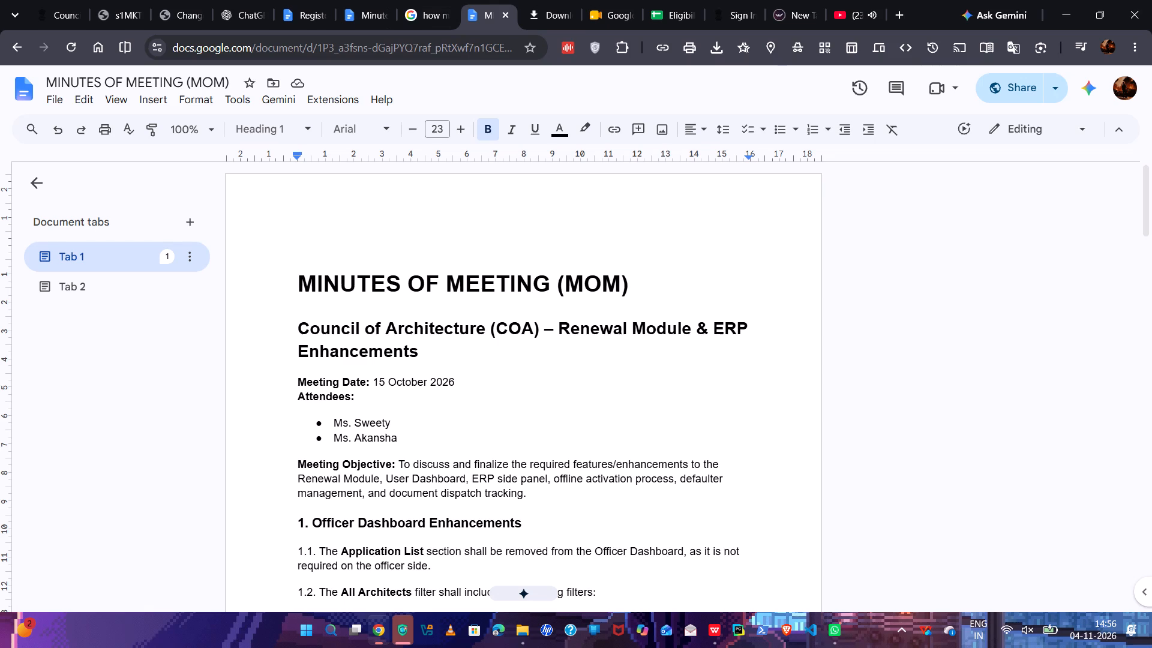
pyautogui.click(645, 0)
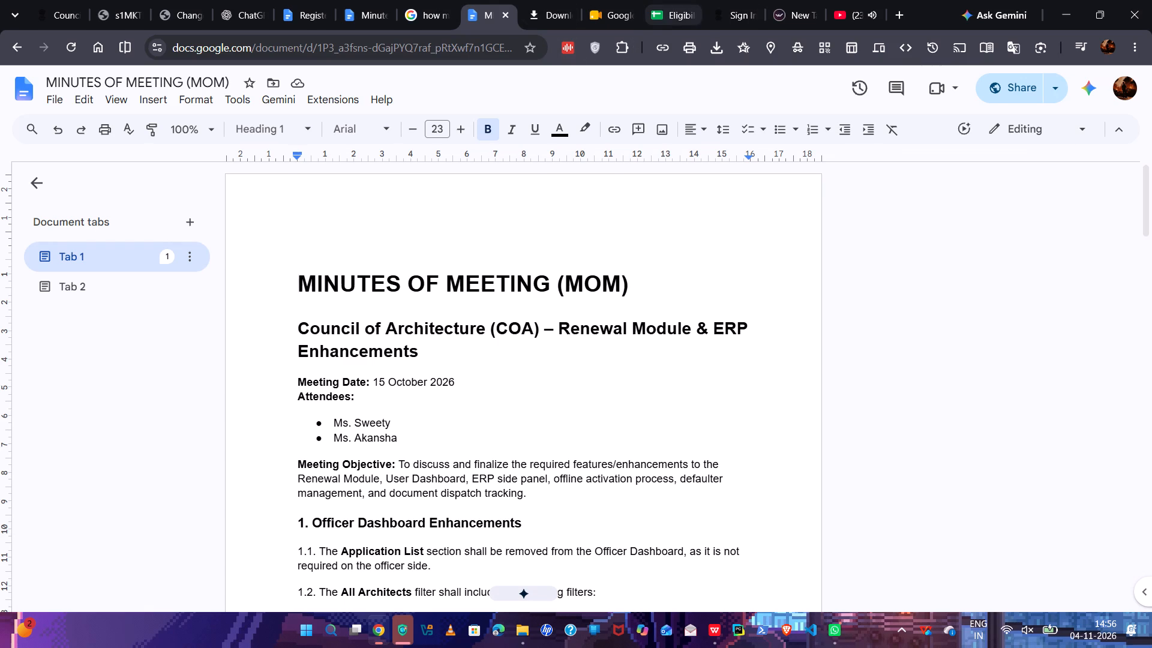
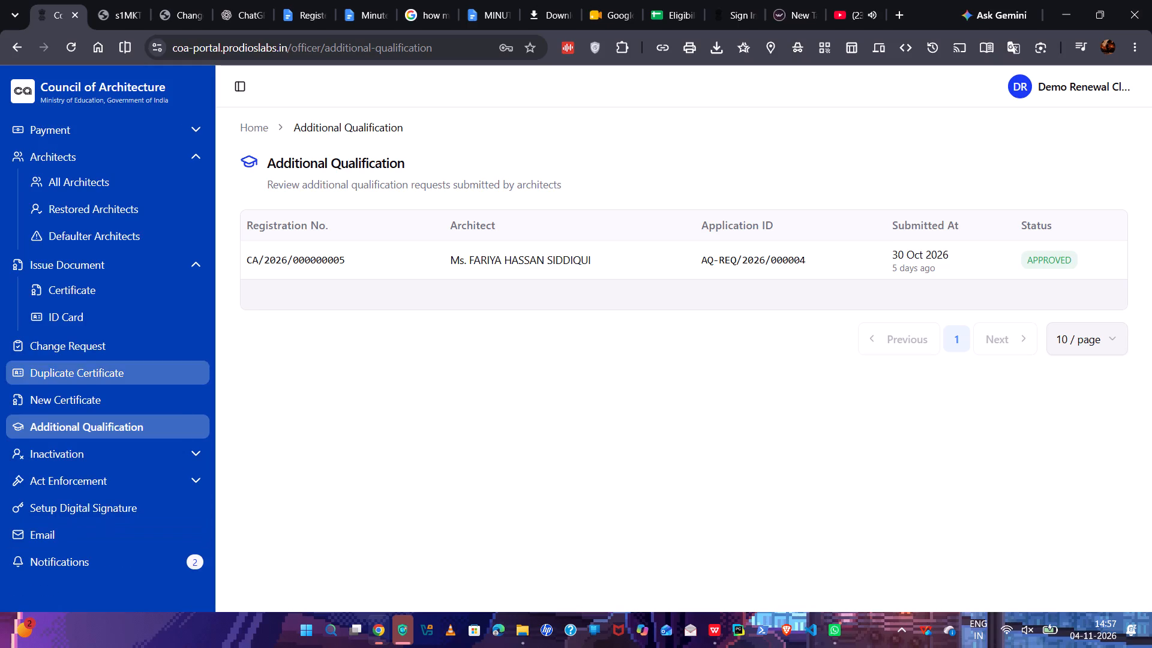
# Open duplicate certificate request DC-REQ/2026/000004 and review its application details and available actions.
pyautogui.click(111, 386)
pyautogui.click(114, 376)
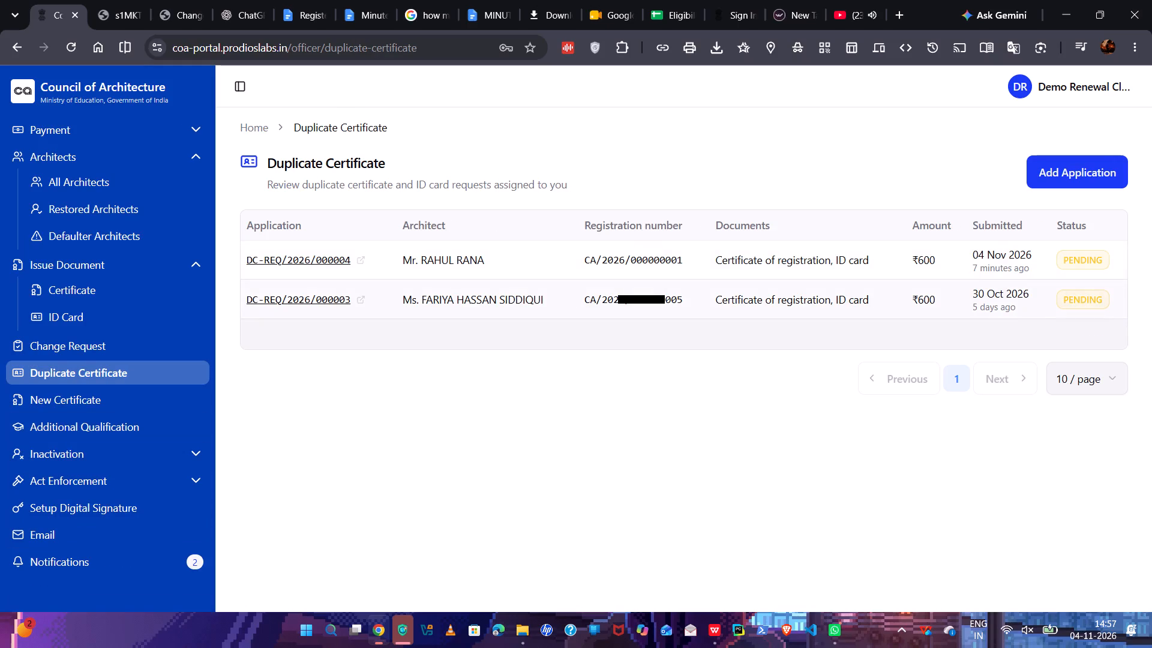
pyautogui.click(336, 266)
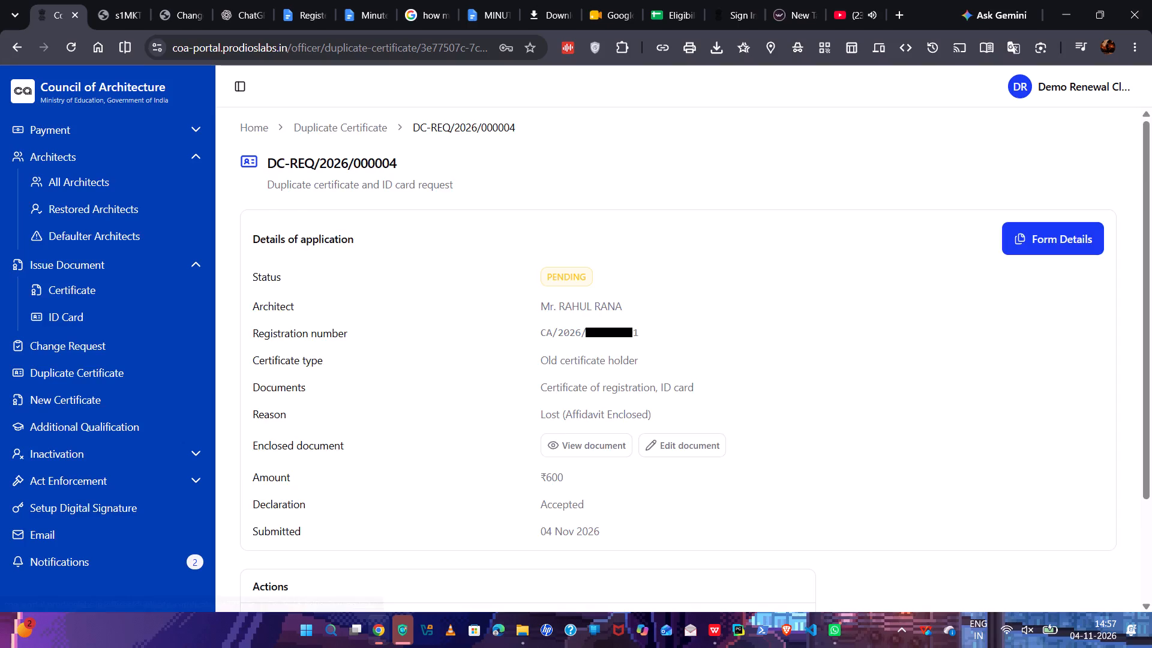
pyautogui.scroll(-4, 336, 266)
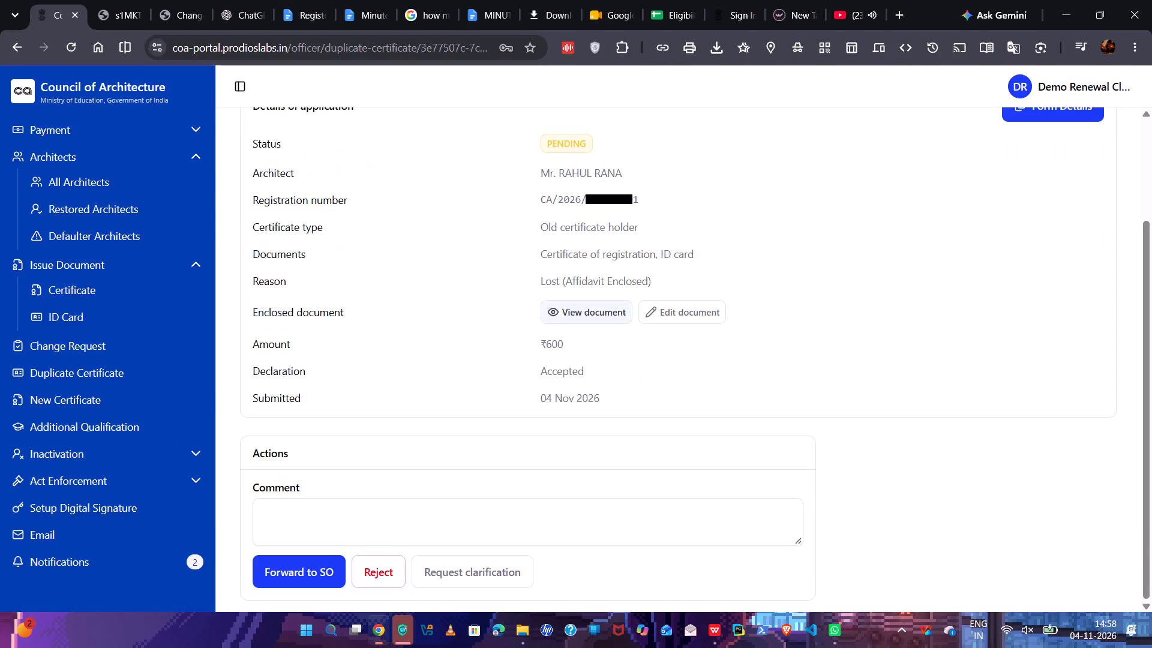
pyautogui.scroll(1, 590, 432)
pyautogui.scroll(-1, 590, 432)
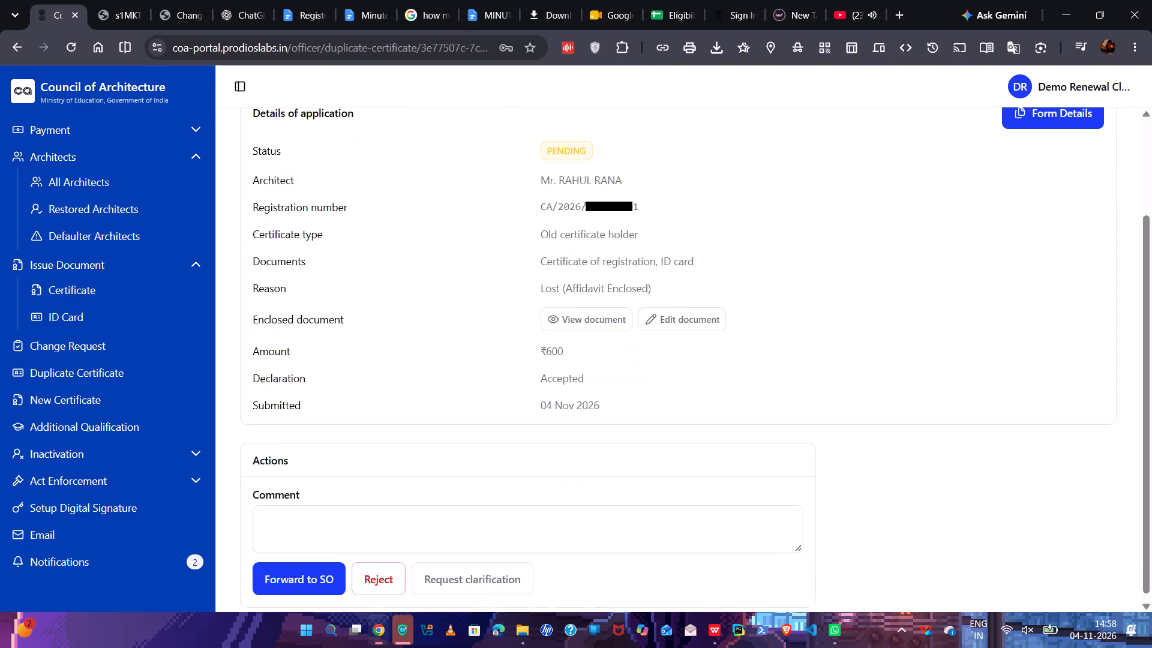
# Check the replacement upload form for the request's enclosed document without changing it, and view the enclosed file.
pyautogui.click(677, 314)
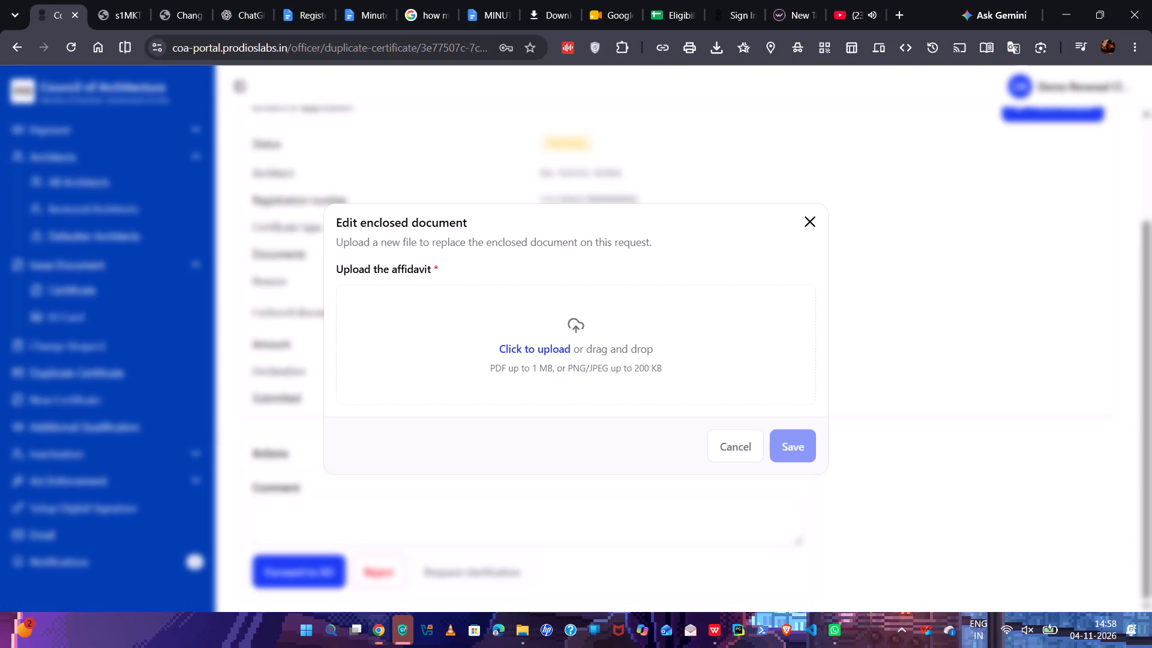
pyautogui.click(815, 224)
pyautogui.click(586, 319)
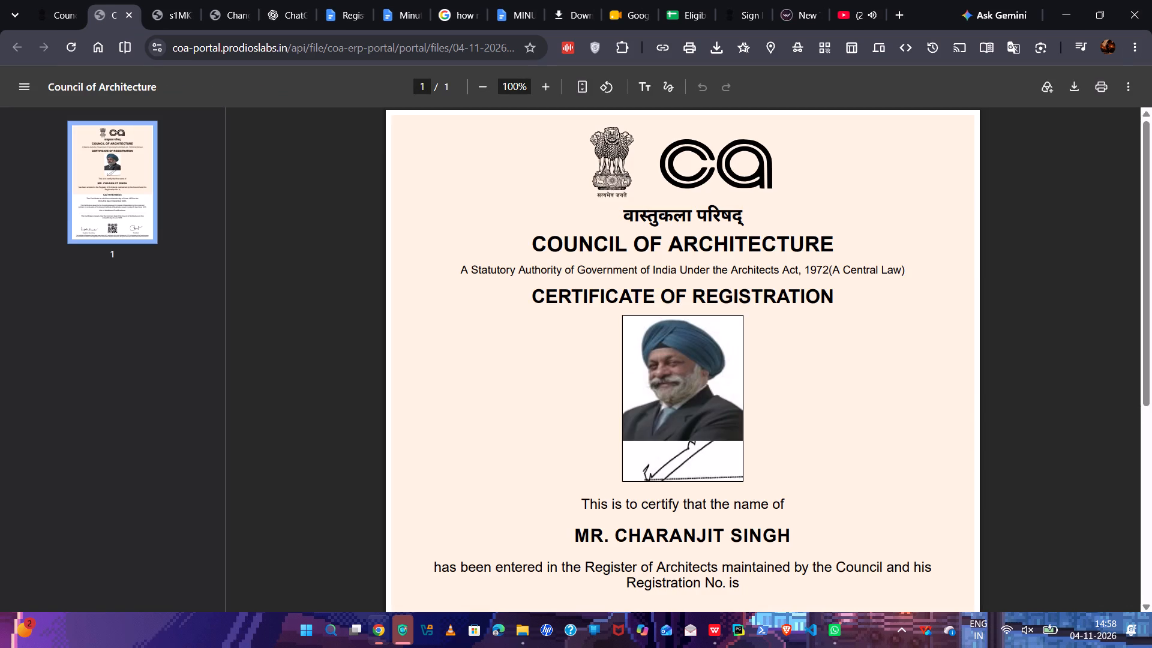
pyautogui.click(130, 11)
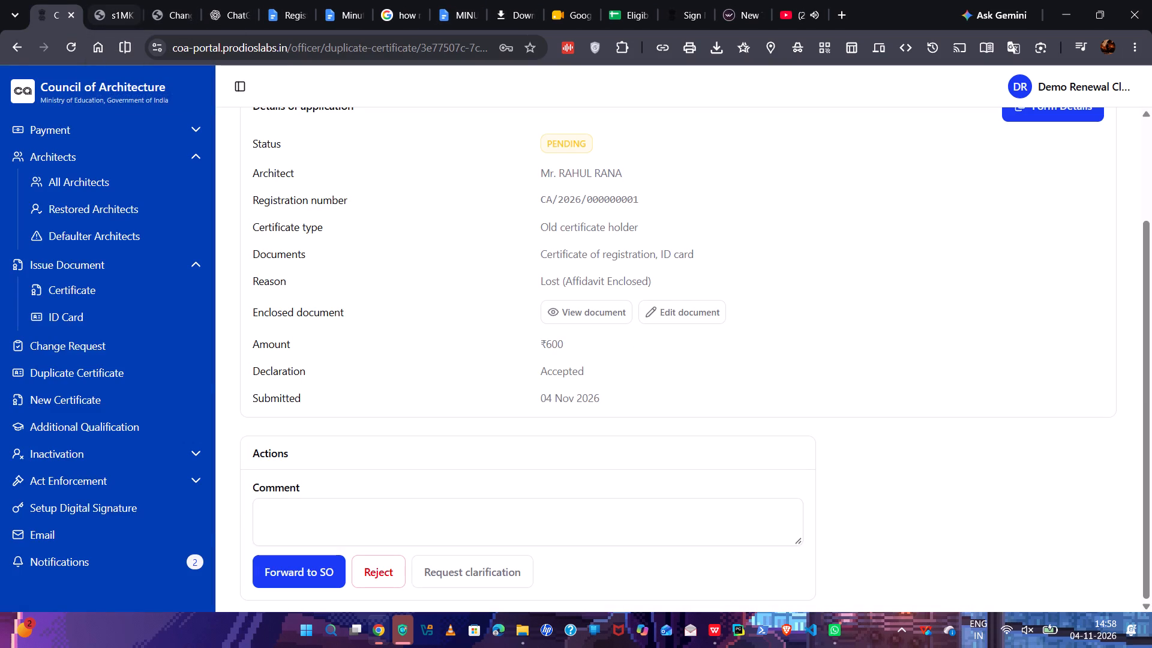
# Inspect the request's rejection and clarification forms, closing each without submitting anything.
pyautogui.scroll(-2, 434, 379)
pyautogui.click(371, 575)
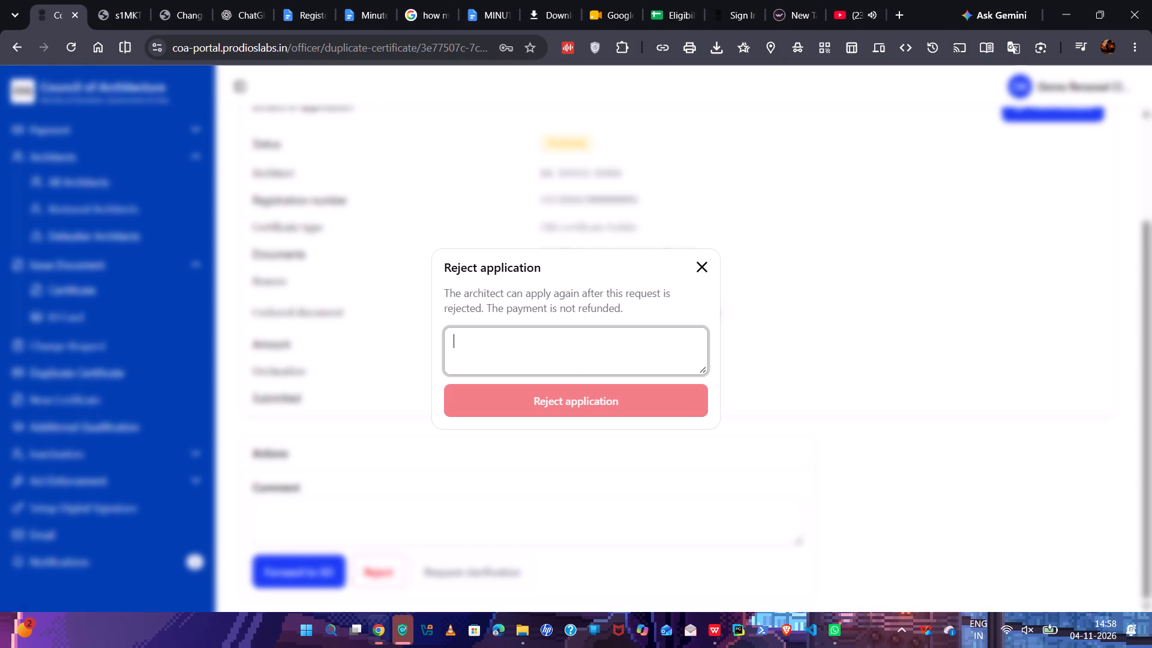
pyautogui.click(698, 262)
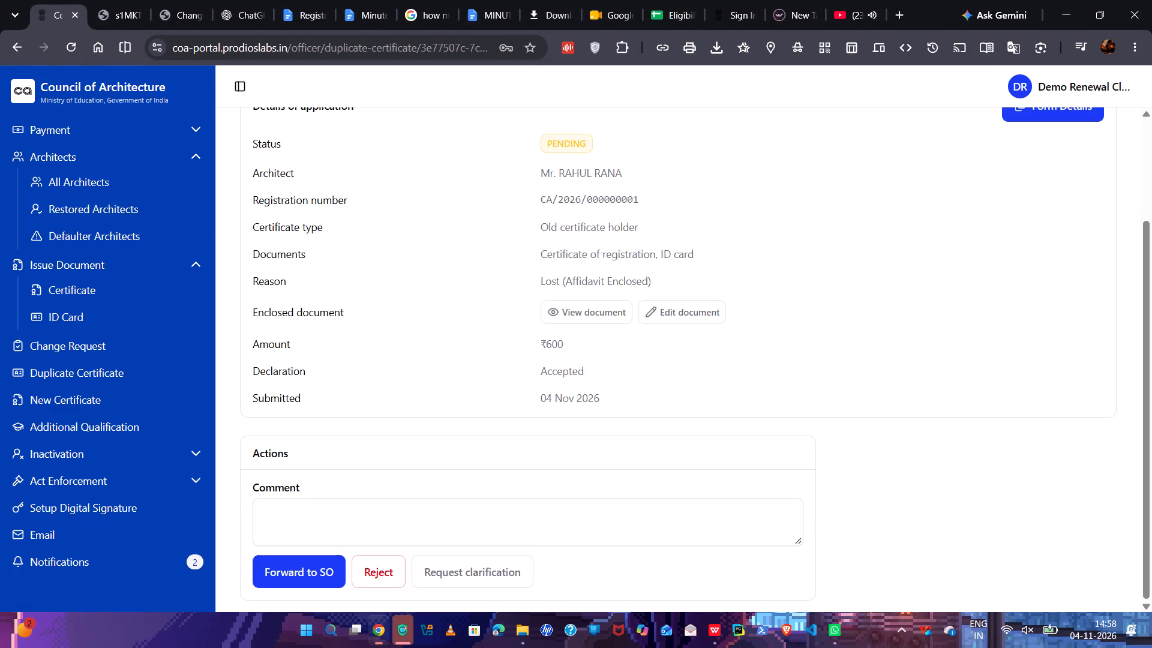
pyautogui.click(468, 570)
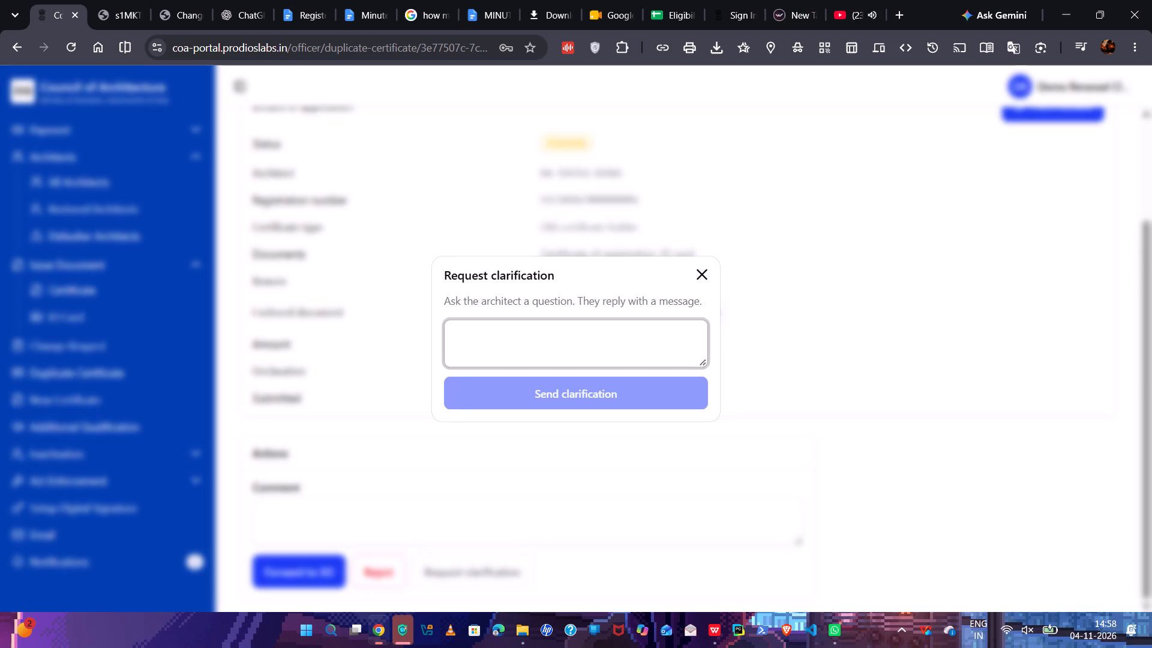
pyautogui.click(554, 315)
pyautogui.click(699, 280)
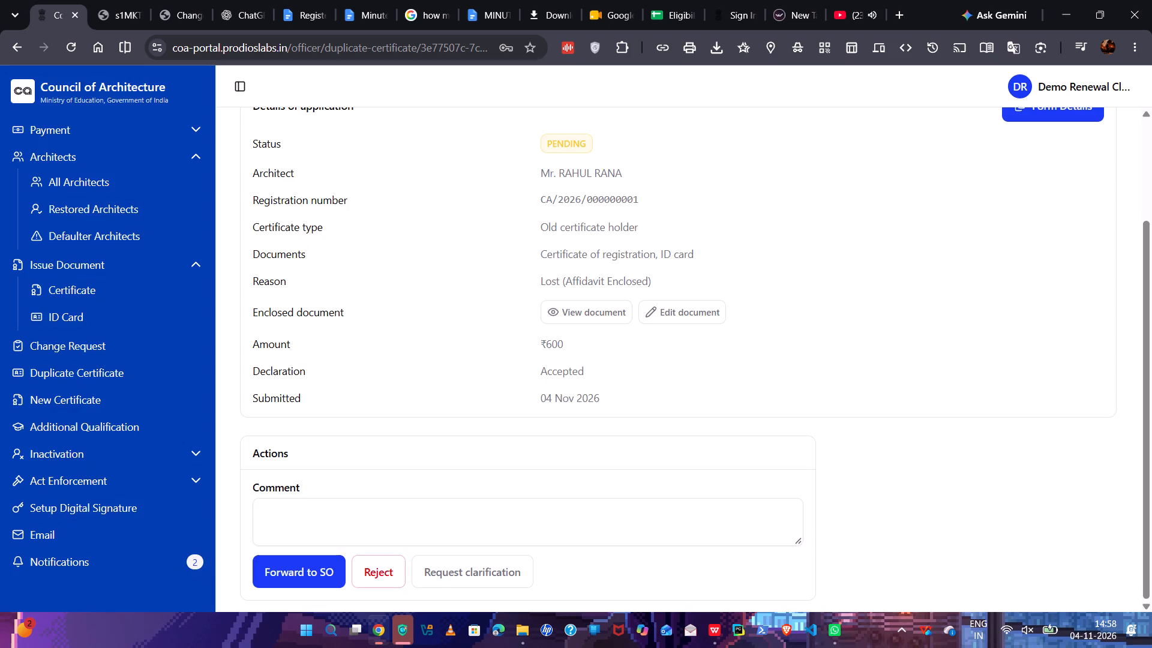
# Review the form details and available actions of duplicate certificate request DC-REQ/2026/000004, then return to the duplicate certificate list.
pyautogui.click(419, 536)
pyautogui.scroll(3, 813, 402)
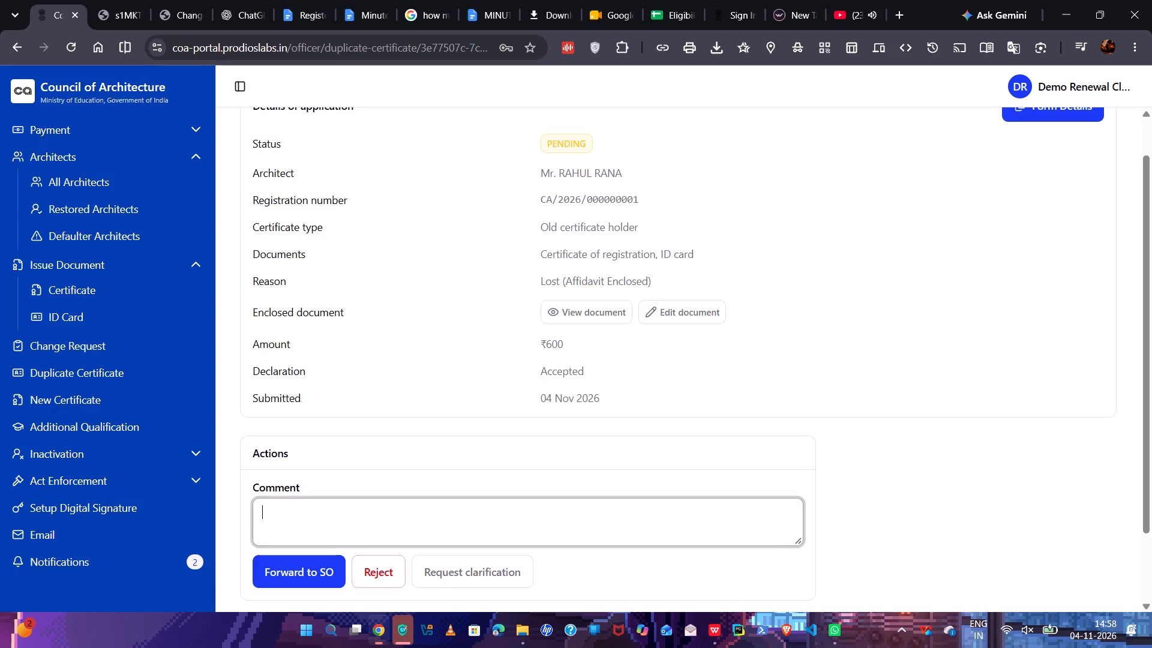
pyautogui.click(1060, 226)
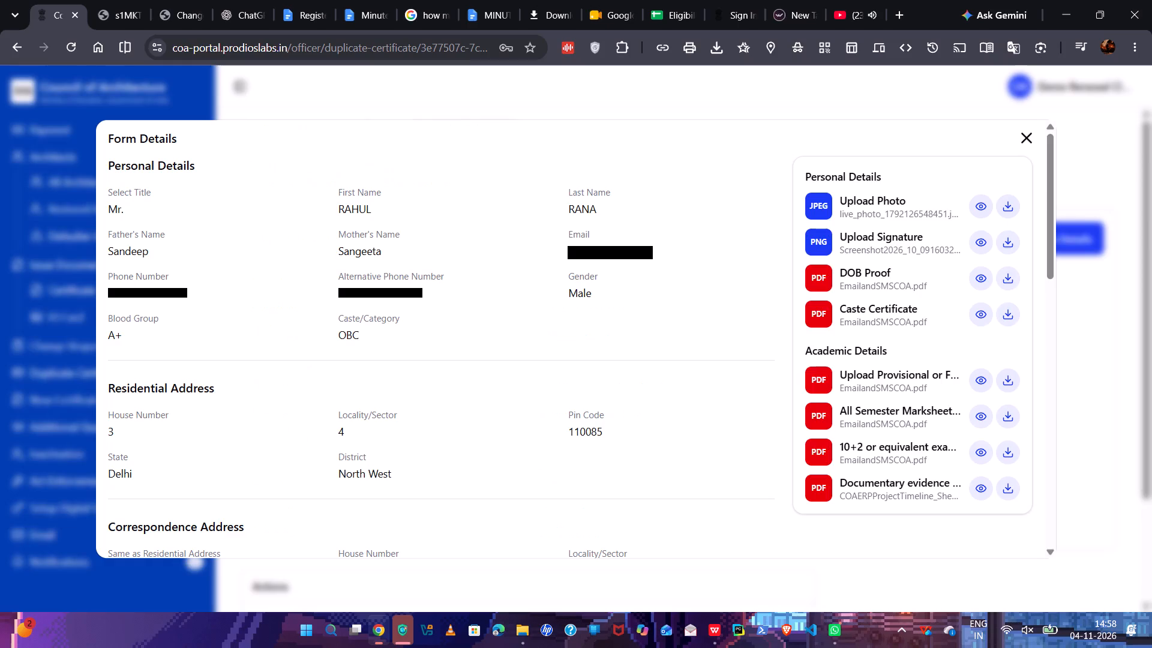
pyautogui.click(1034, 140)
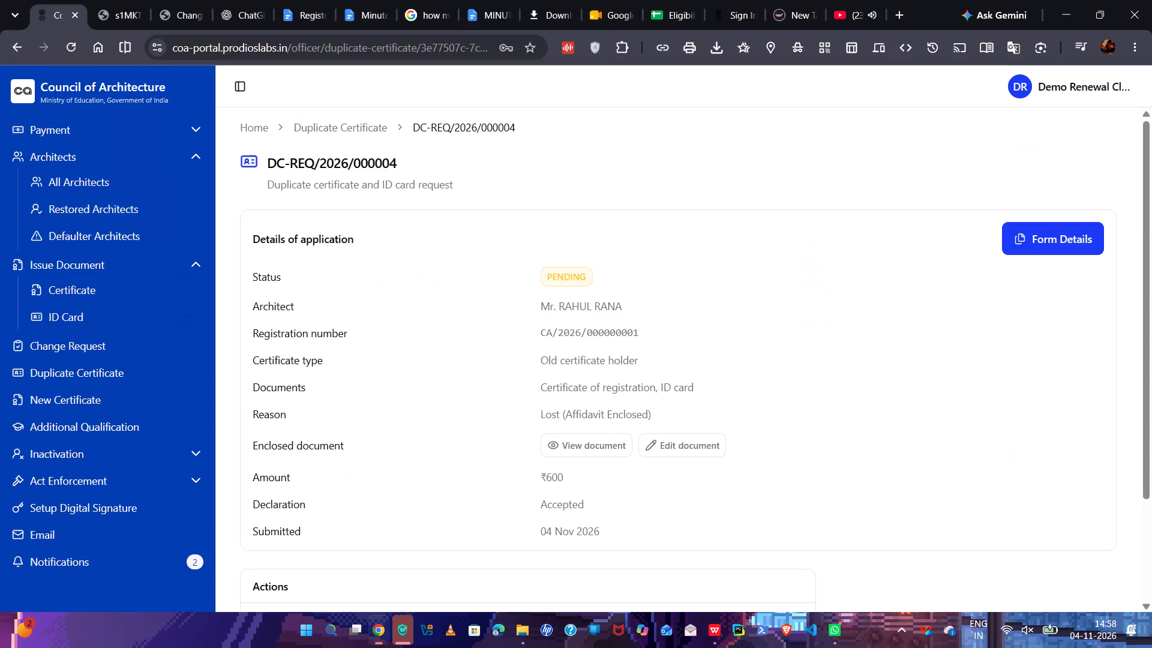
pyautogui.scroll(-3, 781, 311)
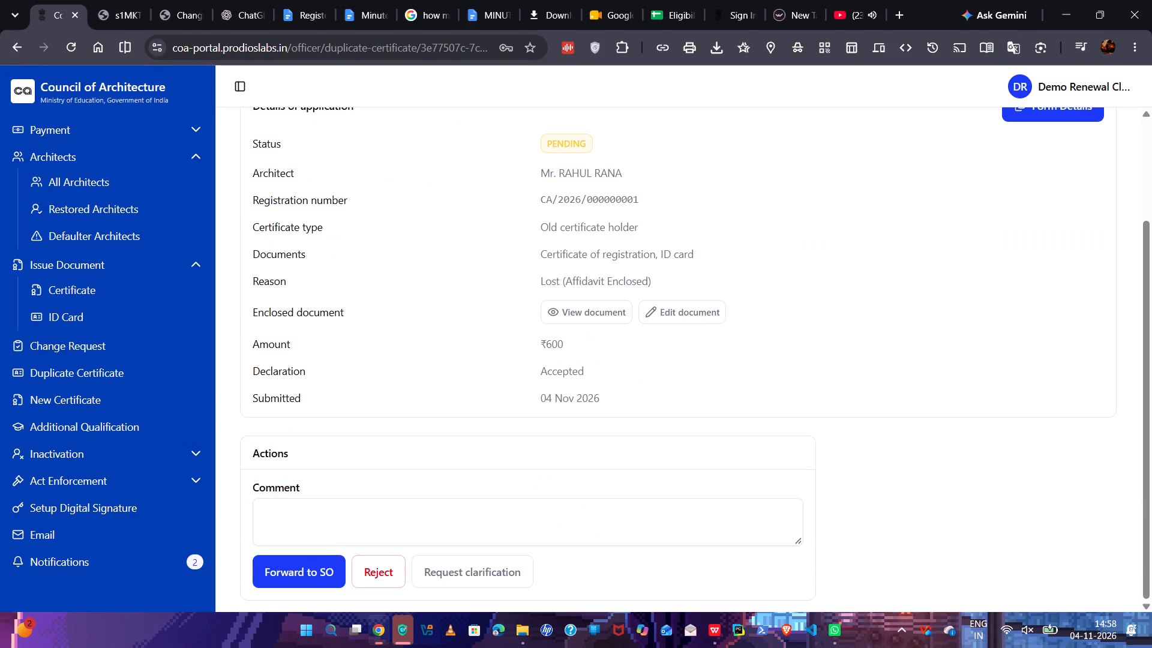
pyautogui.click(115, 367)
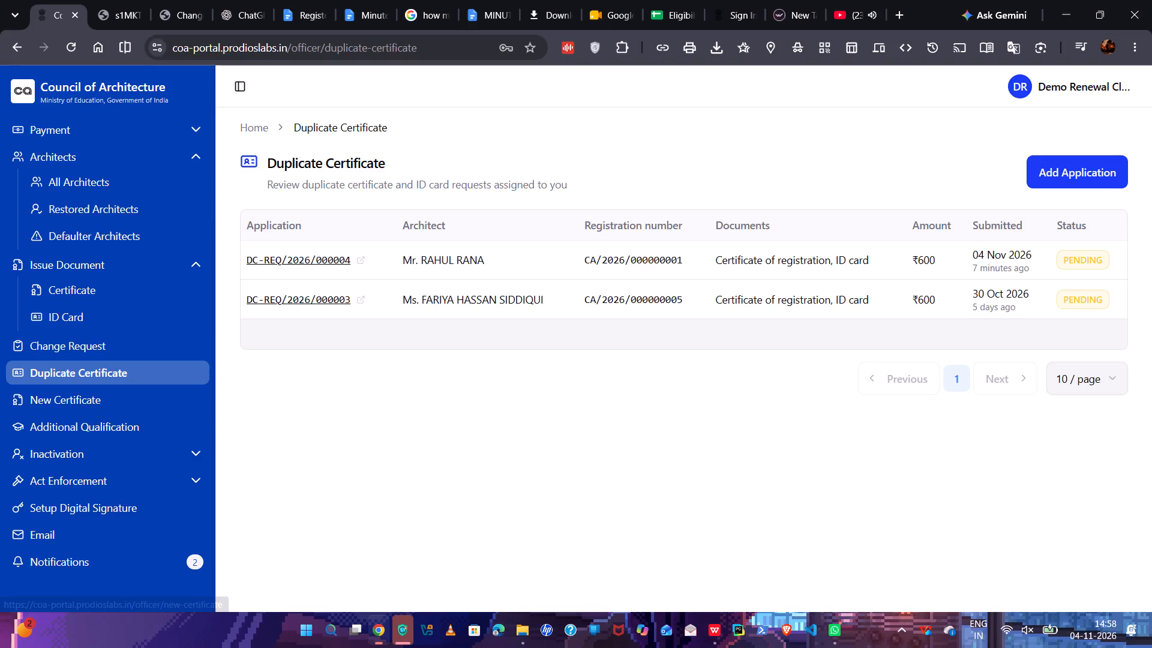
# Open request NFC-REQ/2026/000003 from the New Certificate section to view its details.
pyautogui.click(63, 394)
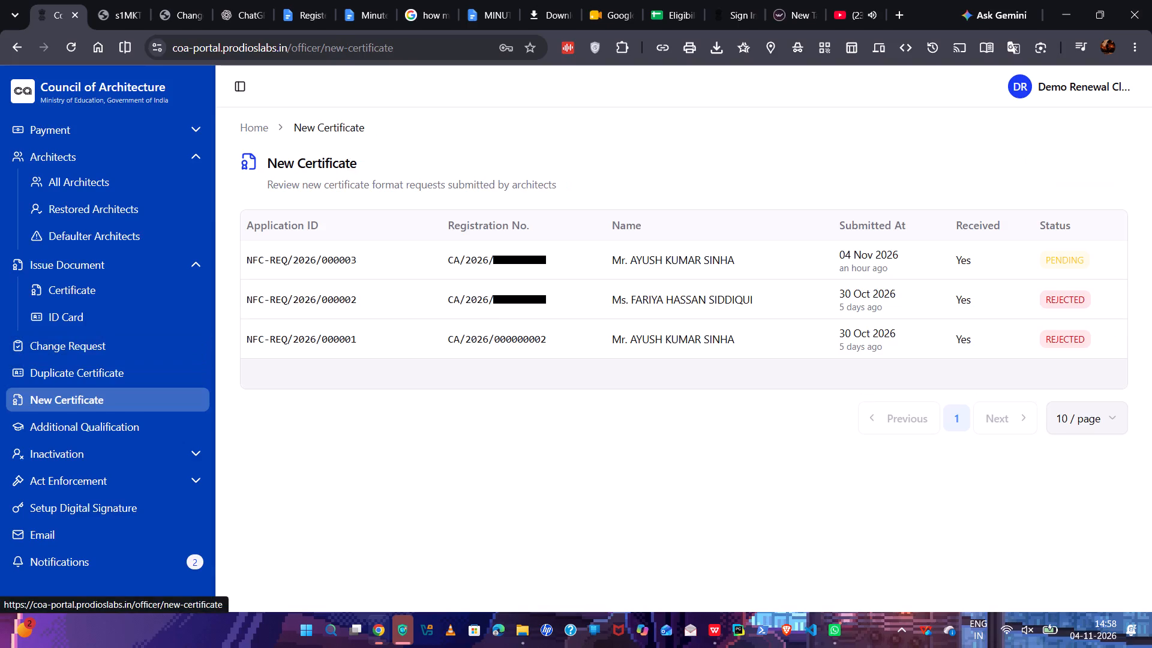
pyautogui.click(299, 259)
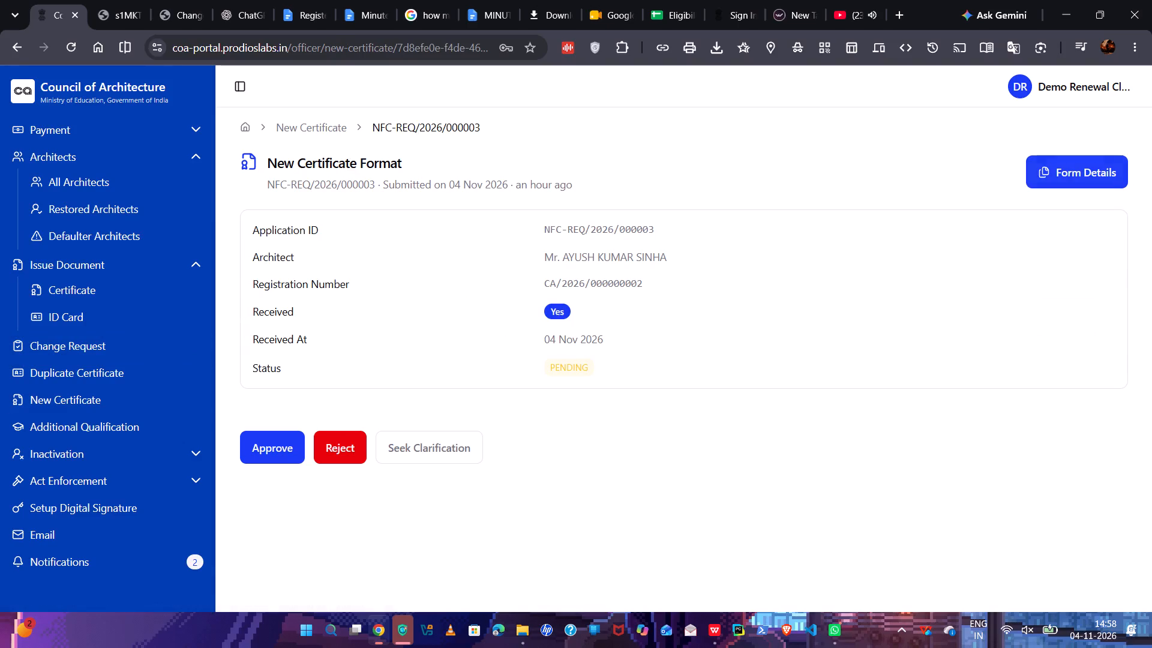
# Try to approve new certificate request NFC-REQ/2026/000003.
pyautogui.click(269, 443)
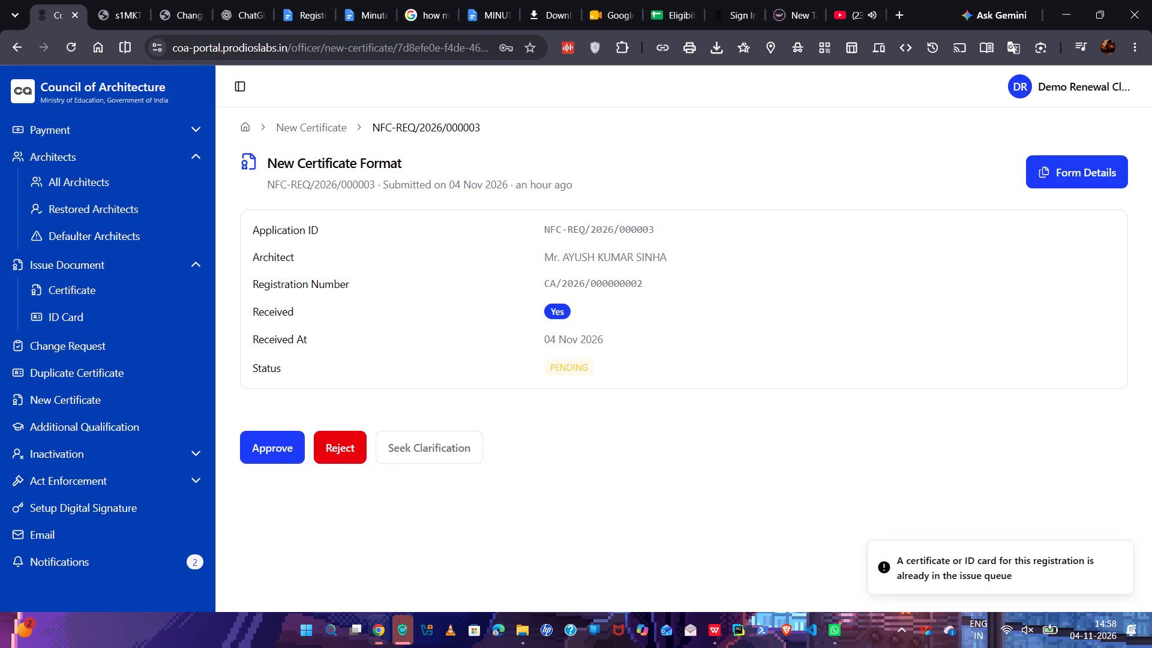
# Glance at the duplicate certificate list, then open request NFC-REQ/2026/000002 from the New Certificate section to view its details.
pyautogui.click(94, 342)
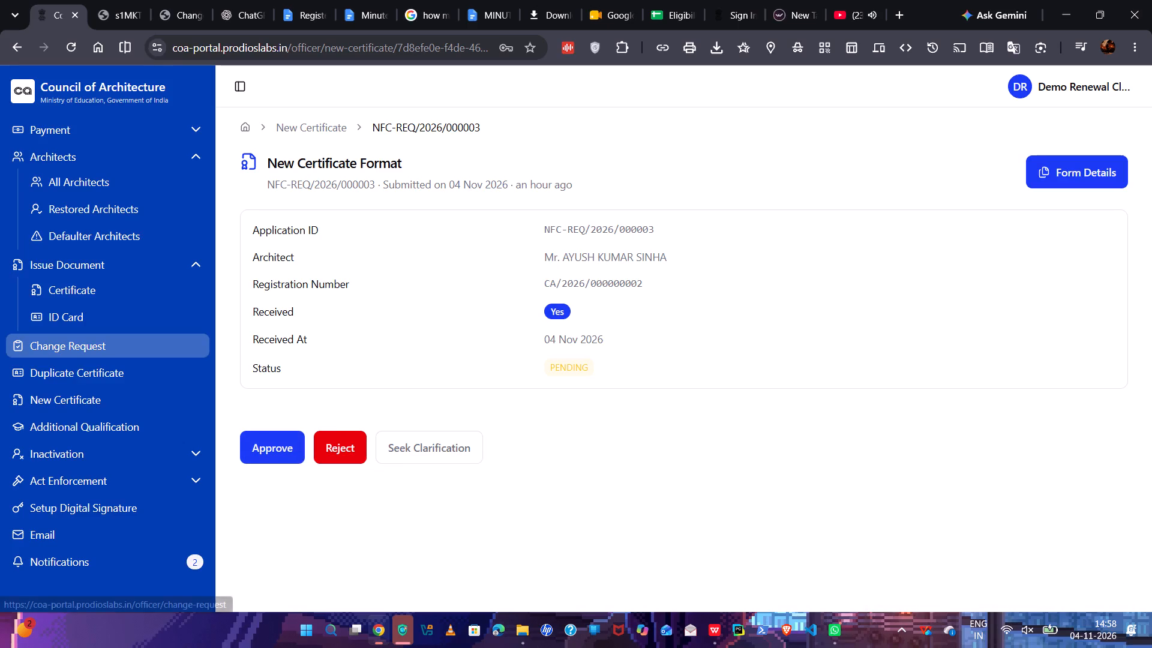
pyautogui.click(94, 376)
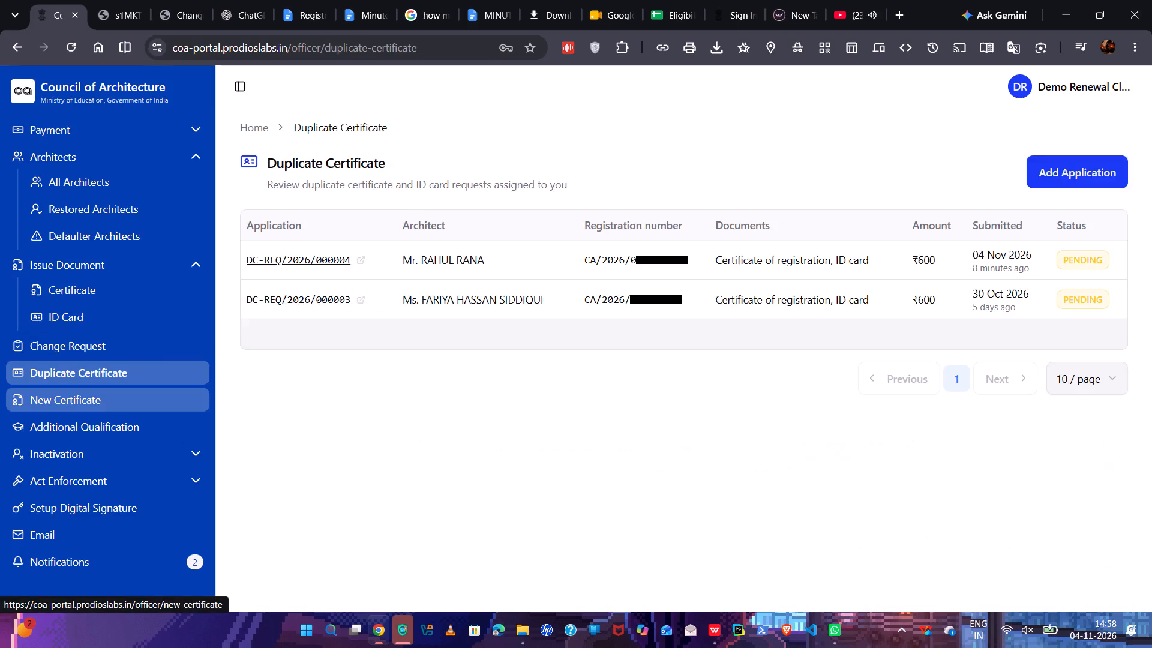
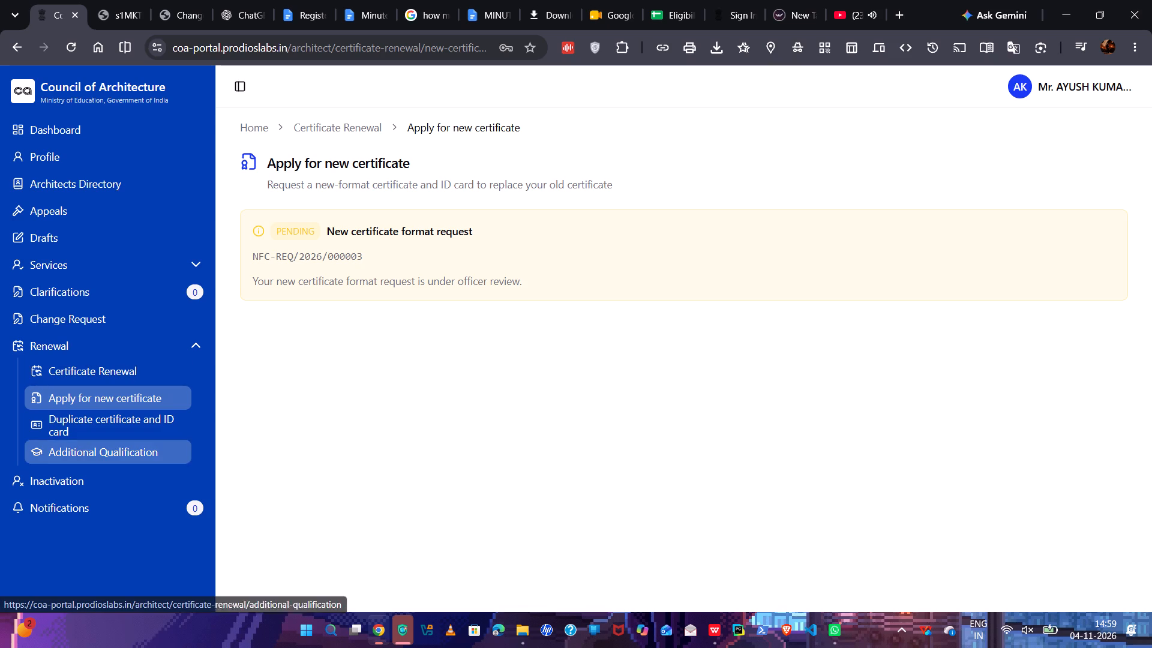
# Look through the architect account's Duplicate certificate and ID card, Inactivation, Additional Qualification and Certificate Renewal pages.
pyautogui.click(85, 434)
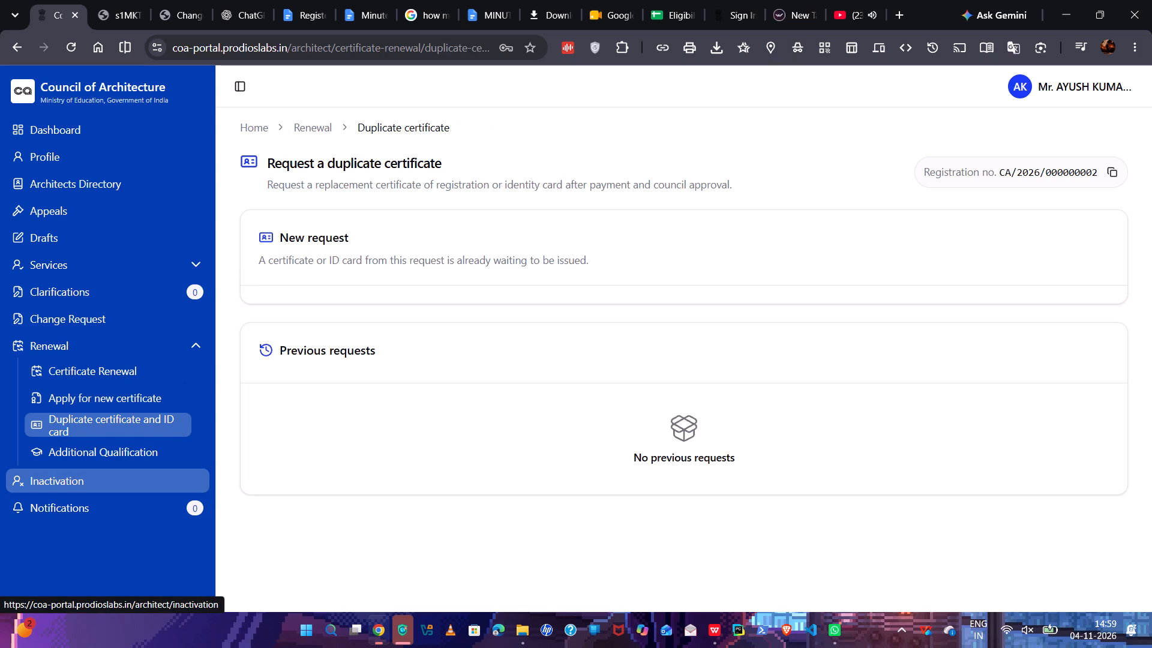
pyautogui.click(70, 474)
pyautogui.click(74, 461)
pyautogui.click(53, 377)
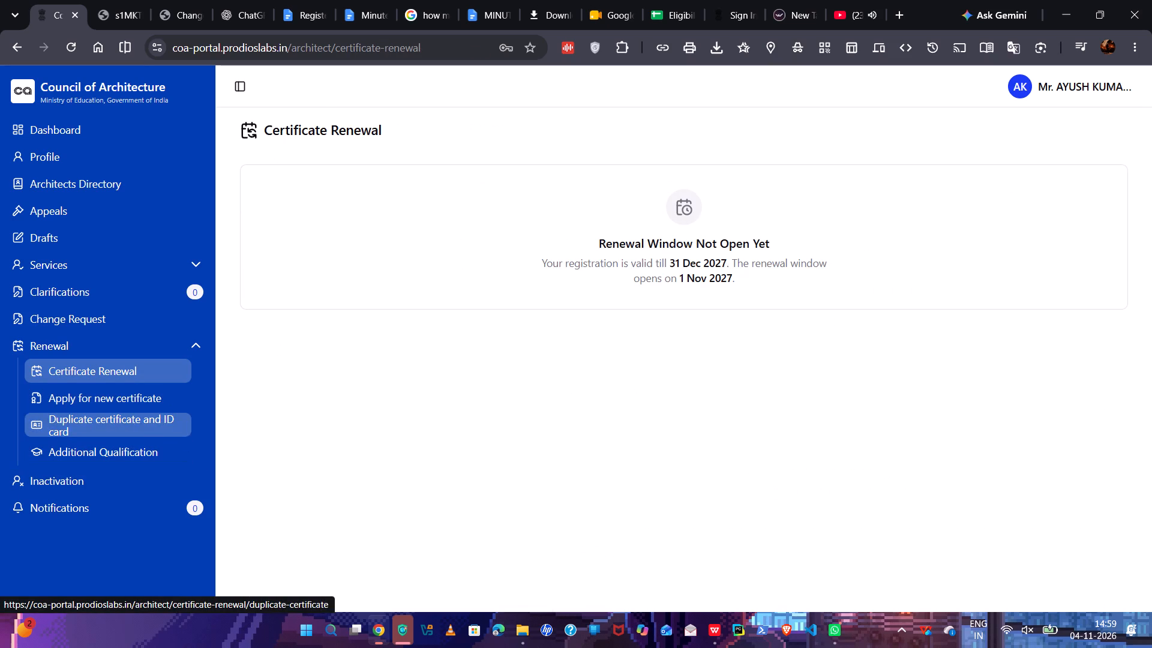
pyautogui.click(94, 395)
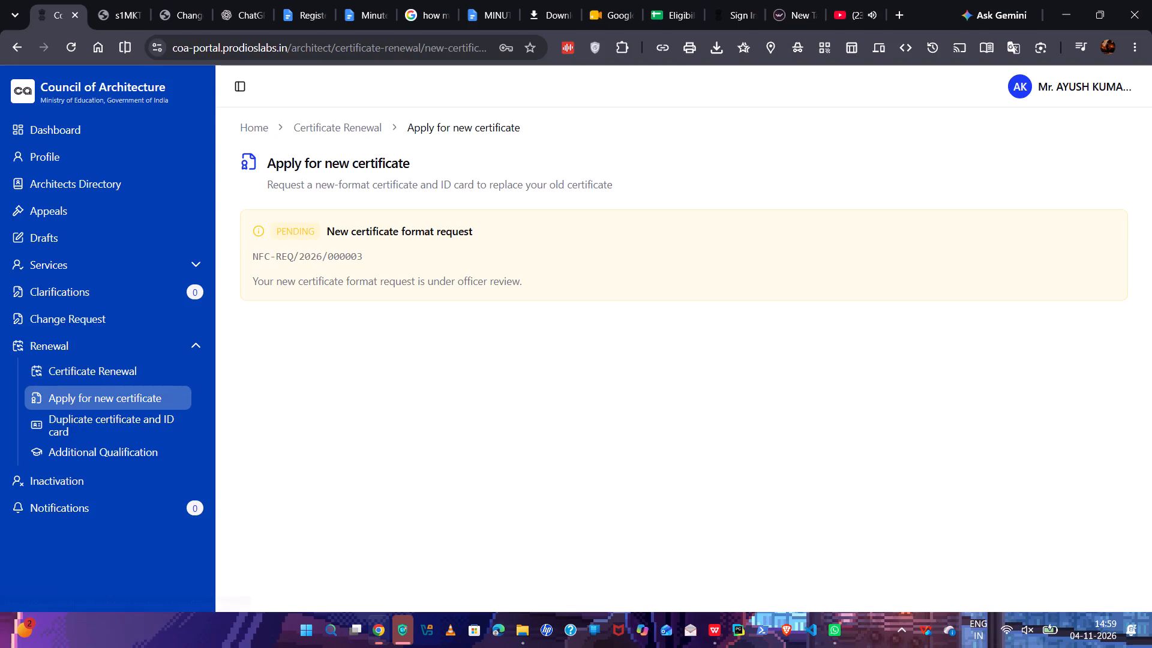
pyautogui.tripleClick(560, 233)
pyautogui.click(328, 235)
pyautogui.click(297, 235)
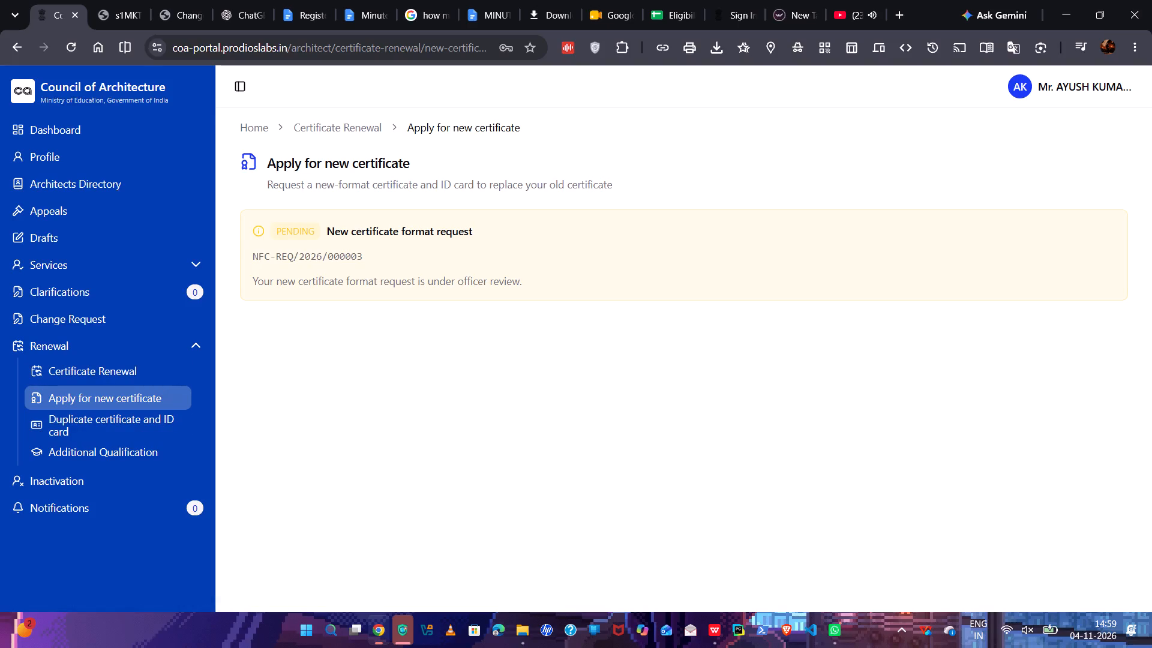
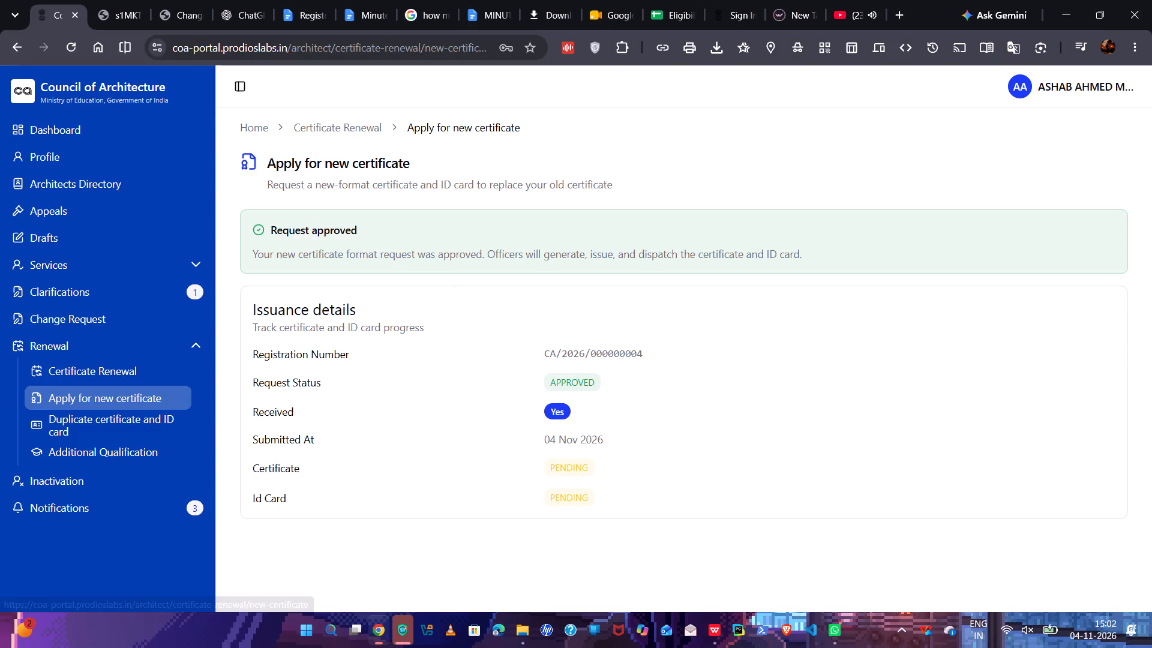
# Open the signed-in architect's account menu from the Apply for new certificate page.
pyautogui.click(1099, 65)
pyautogui.click(1085, 82)
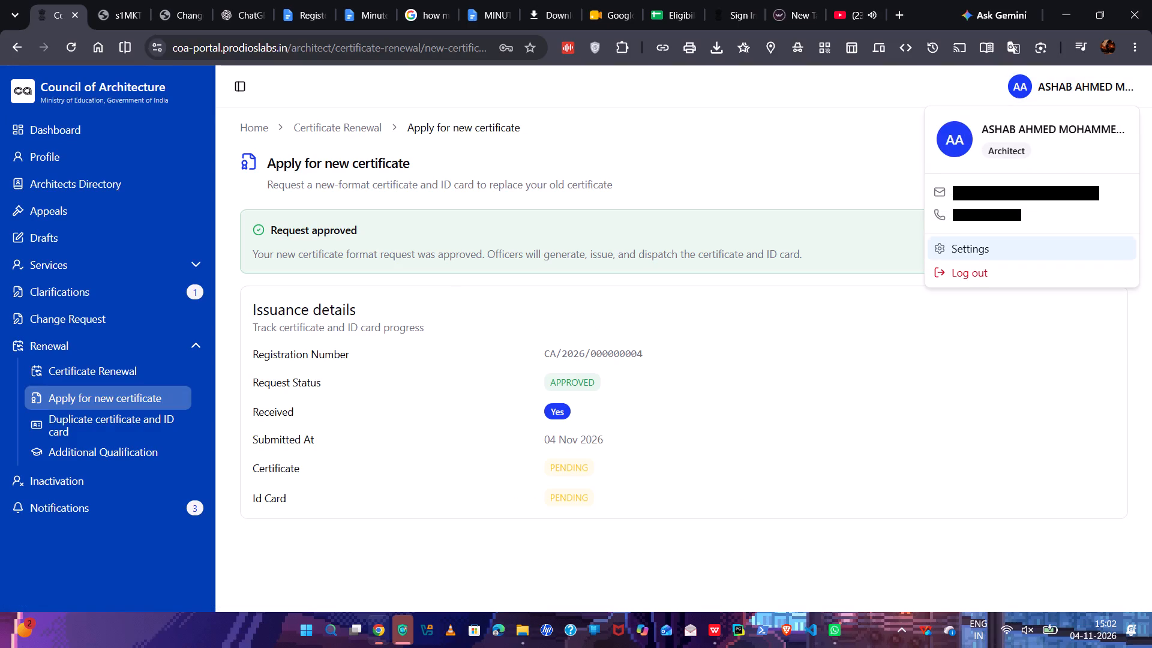
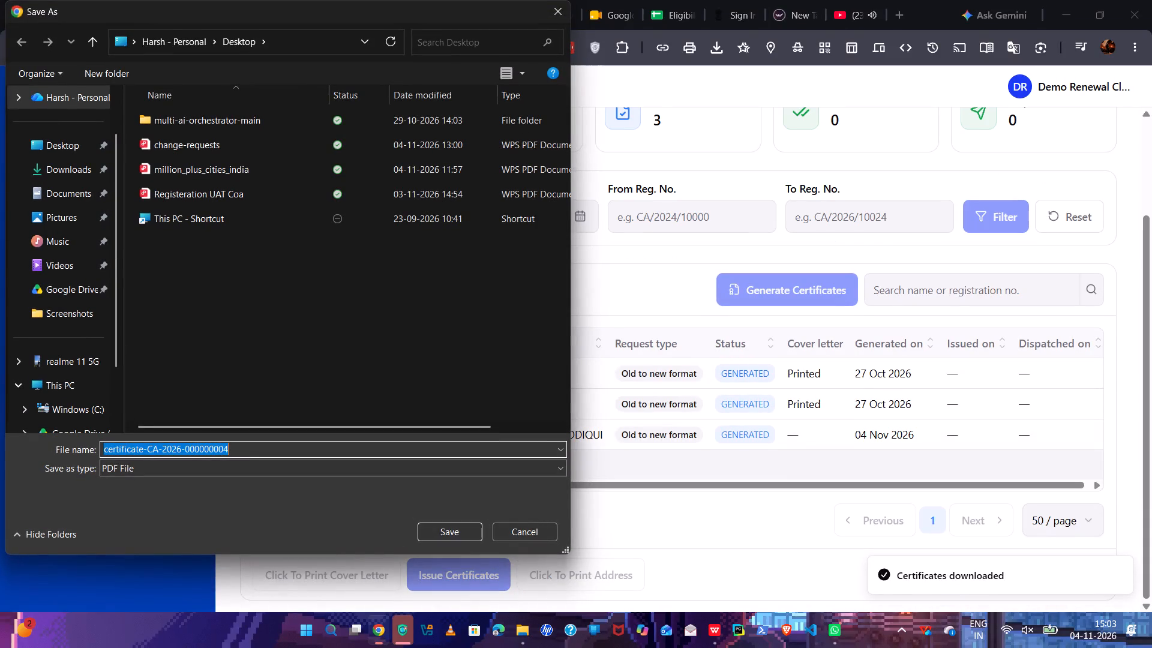
# Save the generated certificate PDF to the Desktop under its suggested file name.
pyautogui.click(446, 533)
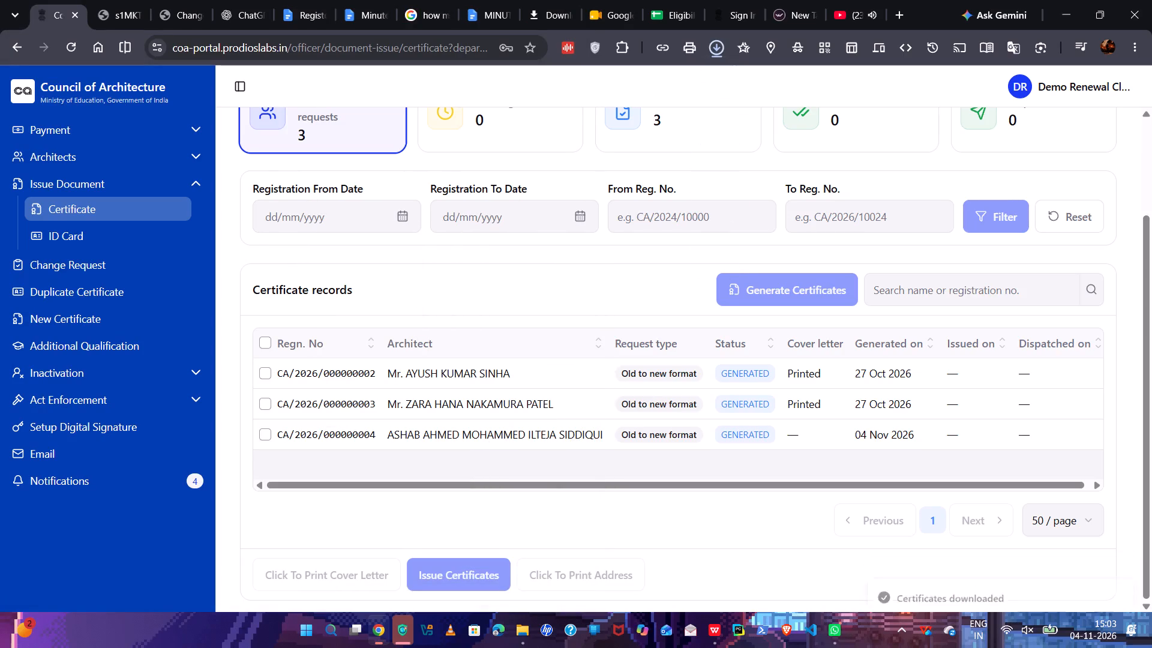
# Open the ID card records under Issue Document and examine their personal details, validity, address, blood group, status and date columns.
pyautogui.click(81, 241)
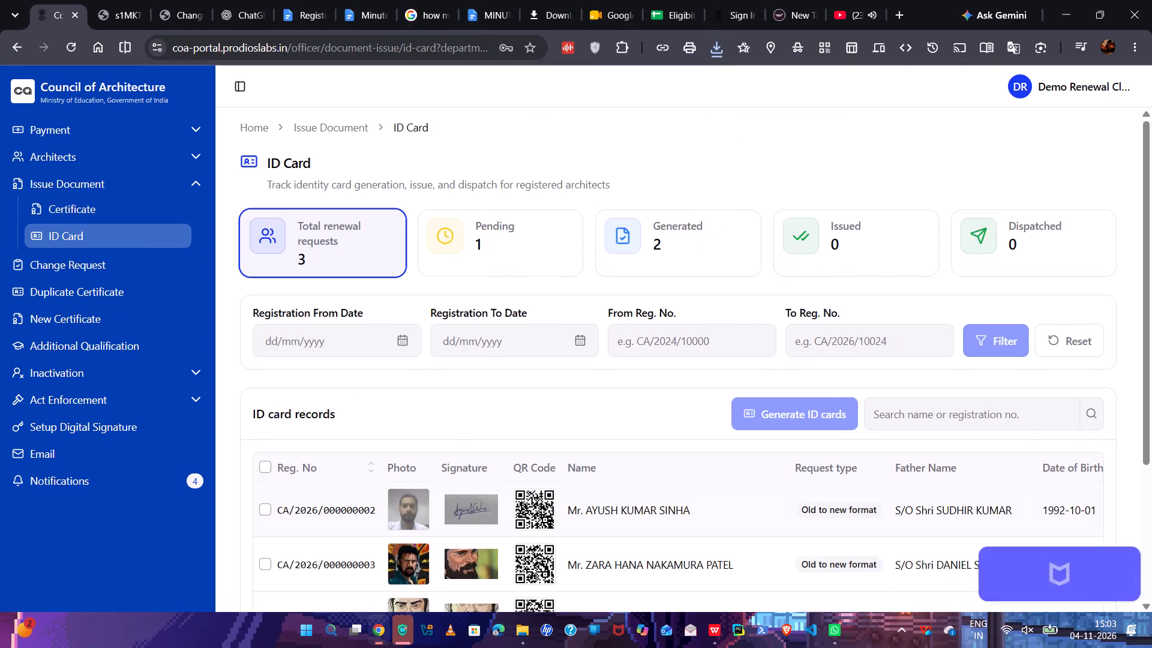
pyautogui.scroll(-2, 428, 452)
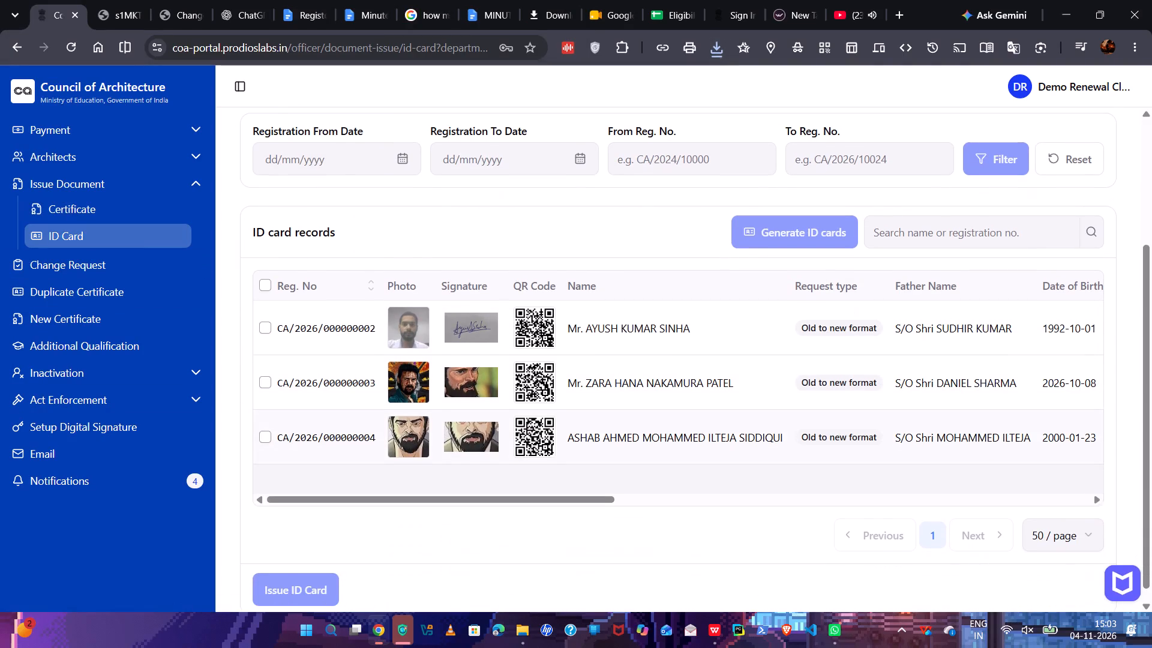
pyautogui.hscroll(-7, 566, 449)
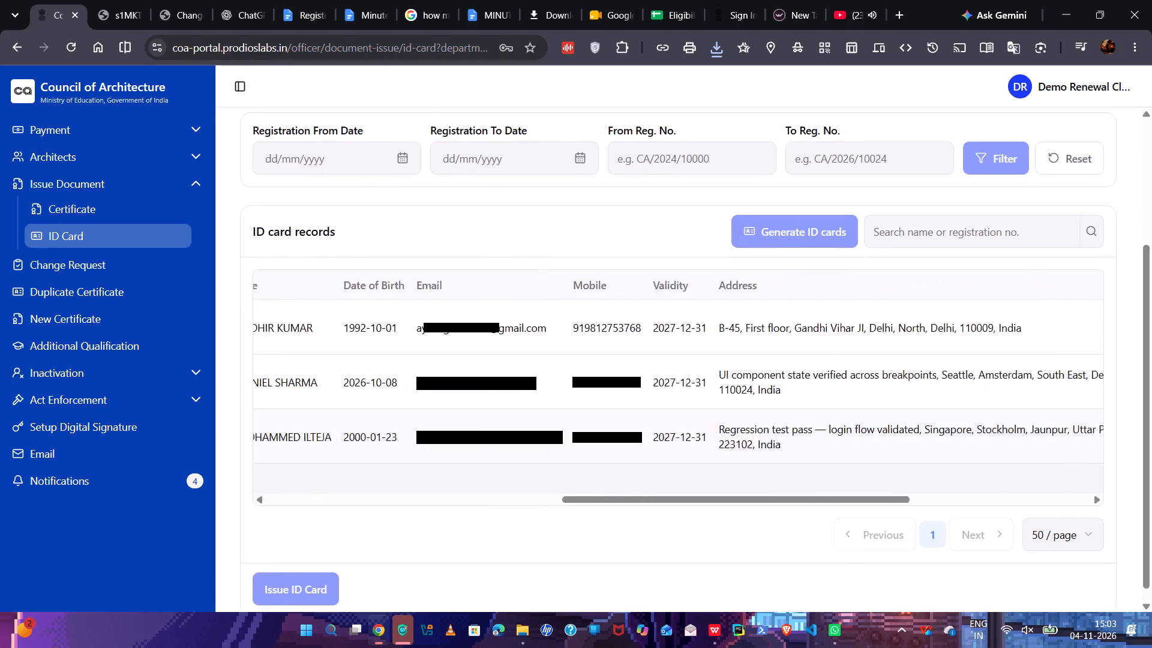
pyautogui.hscroll(-7, 566, 449)
pyautogui.hscroll(20, 566, 449)
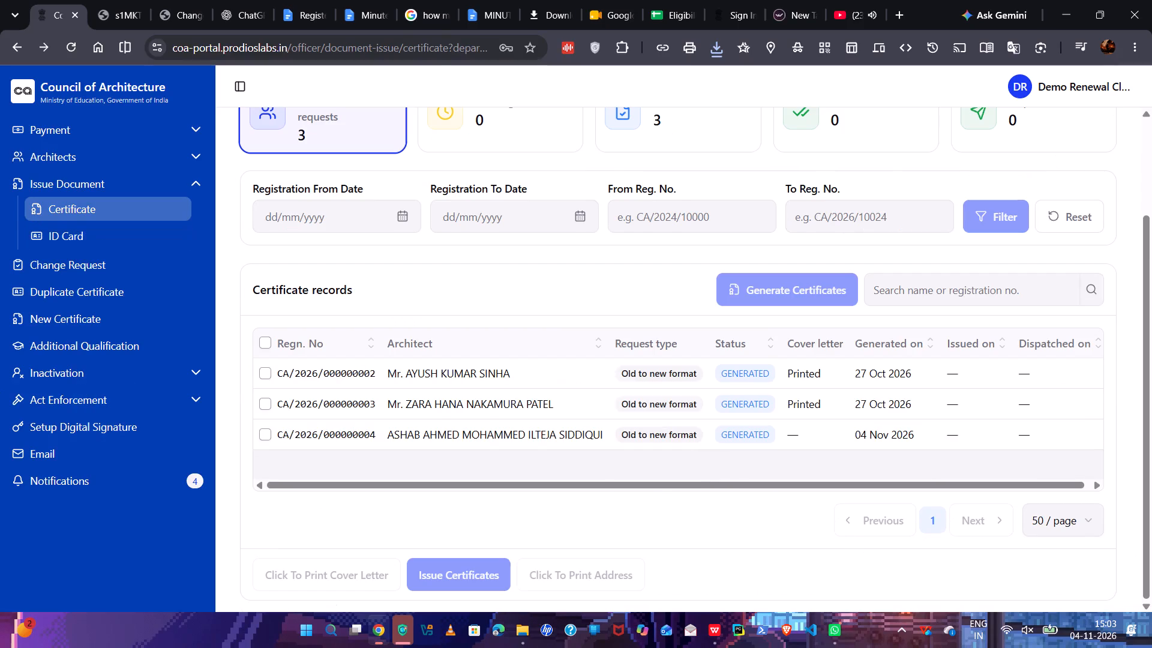
pyautogui.hscroll(-12, 511, 420)
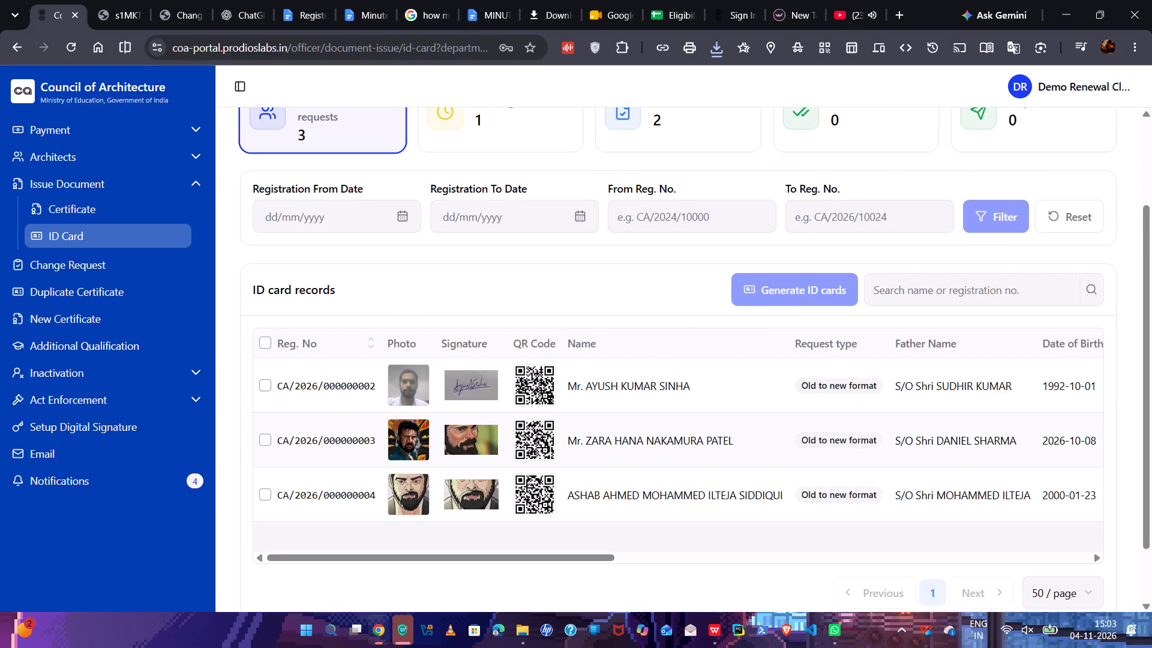
pyautogui.hscroll(-11, 511, 420)
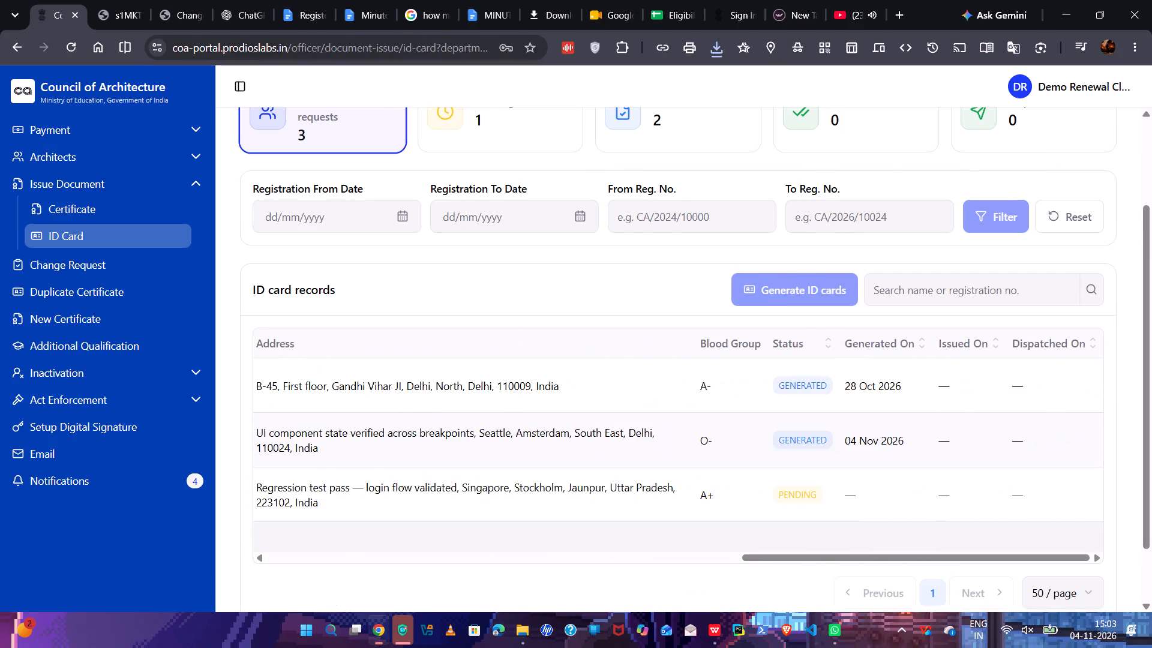
pyautogui.hscroll(15, 511, 420)
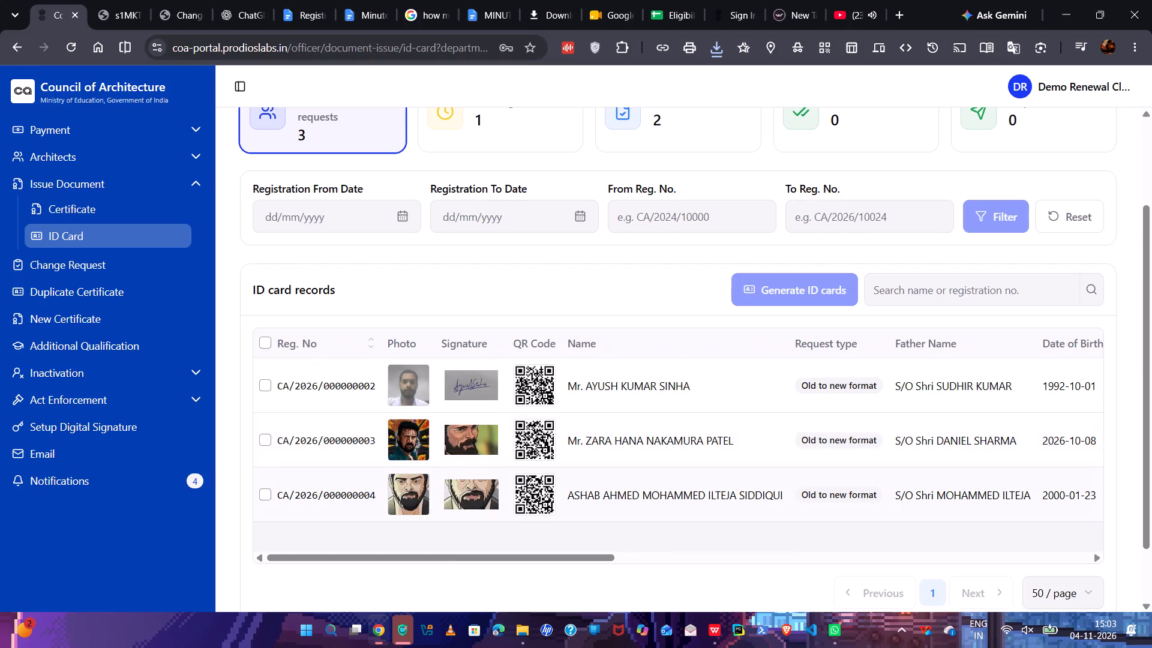
# Generate the ID card for the pending architect in the last record and save the resulting ZIP file.
pyautogui.click(263, 496)
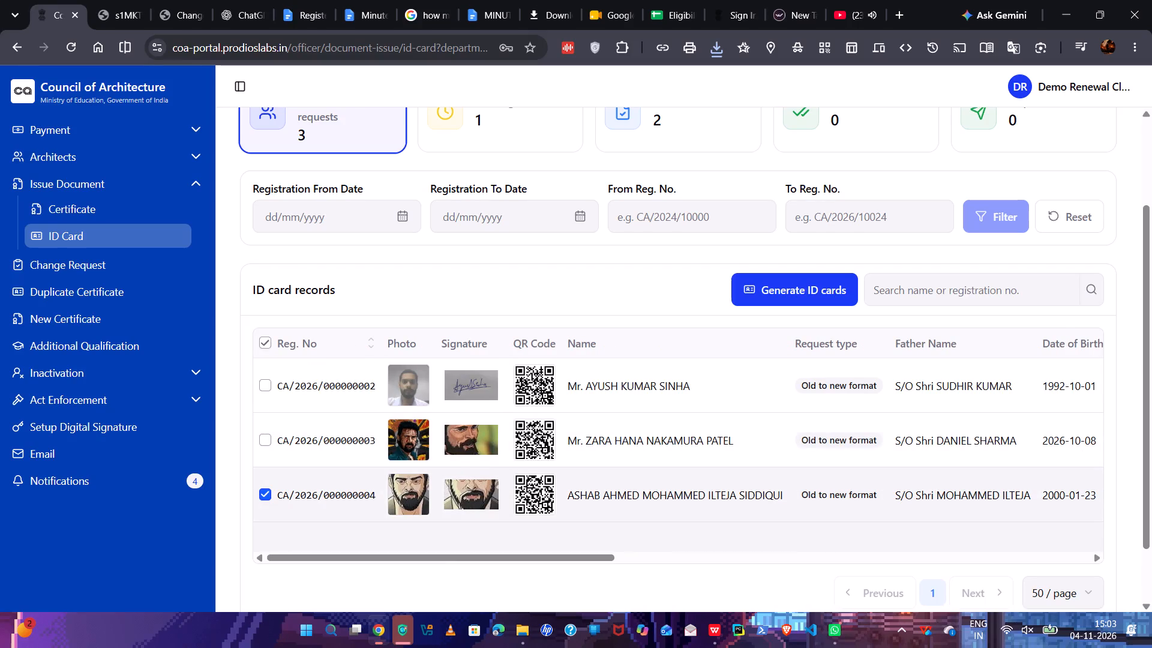
pyautogui.click(772, 290)
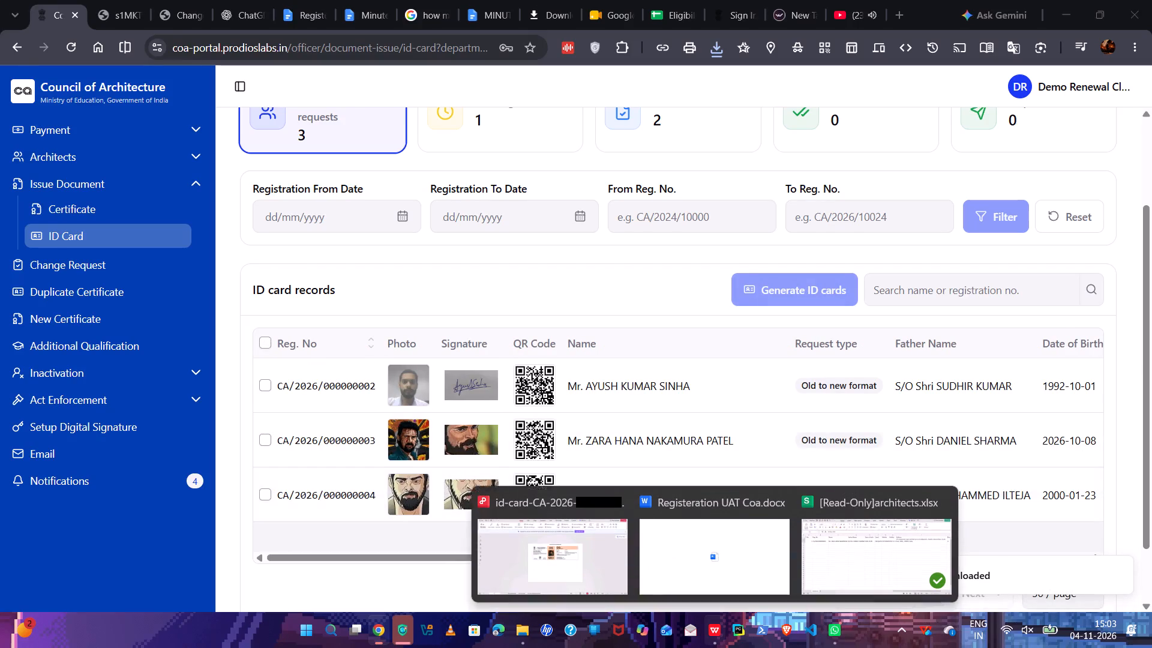
pyautogui.click(448, 530)
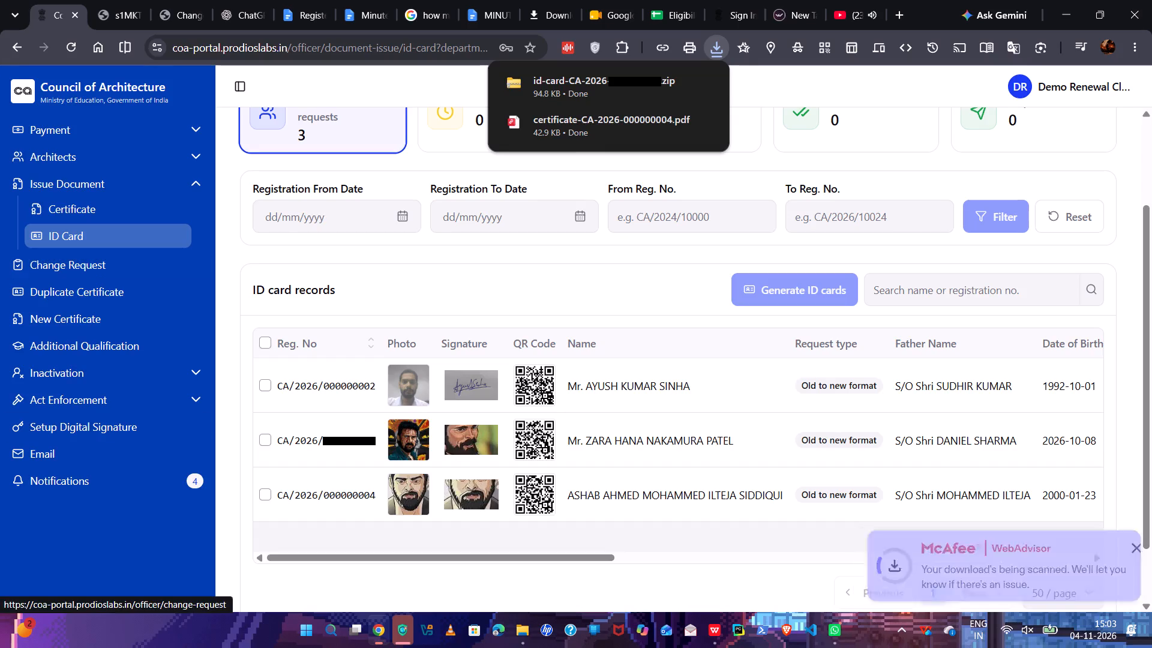
# Compare the officer's Duplicate Certificate and New Certificate request lists, finishing on the New Certificate list.
pyautogui.click(103, 293)
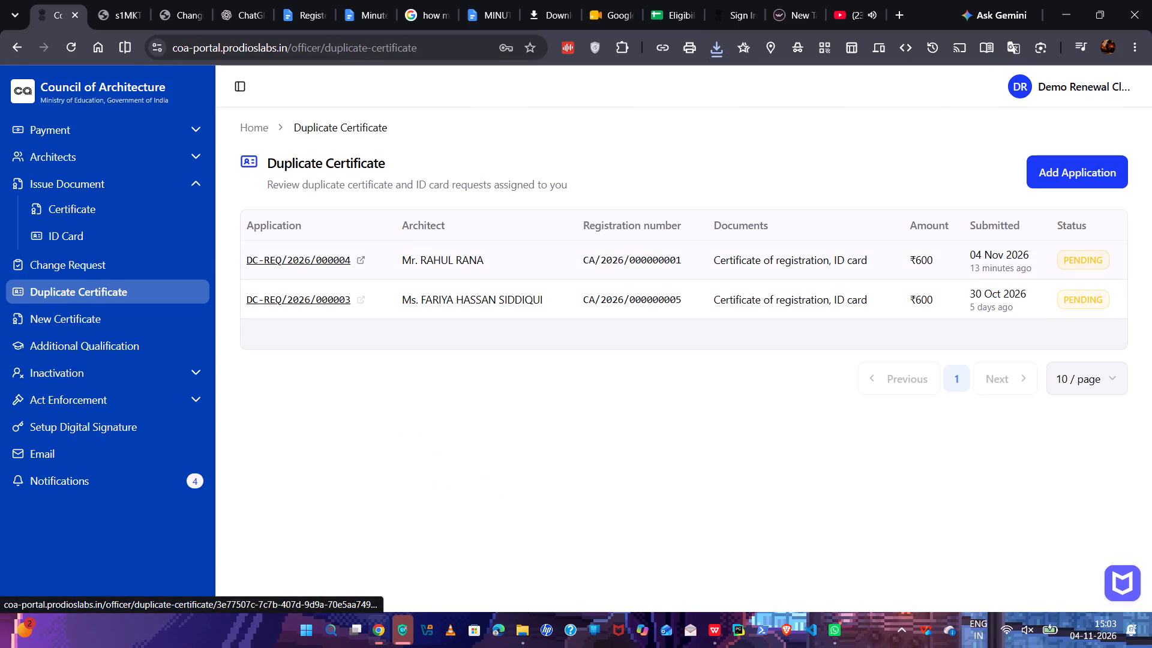
pyautogui.click(165, 310)
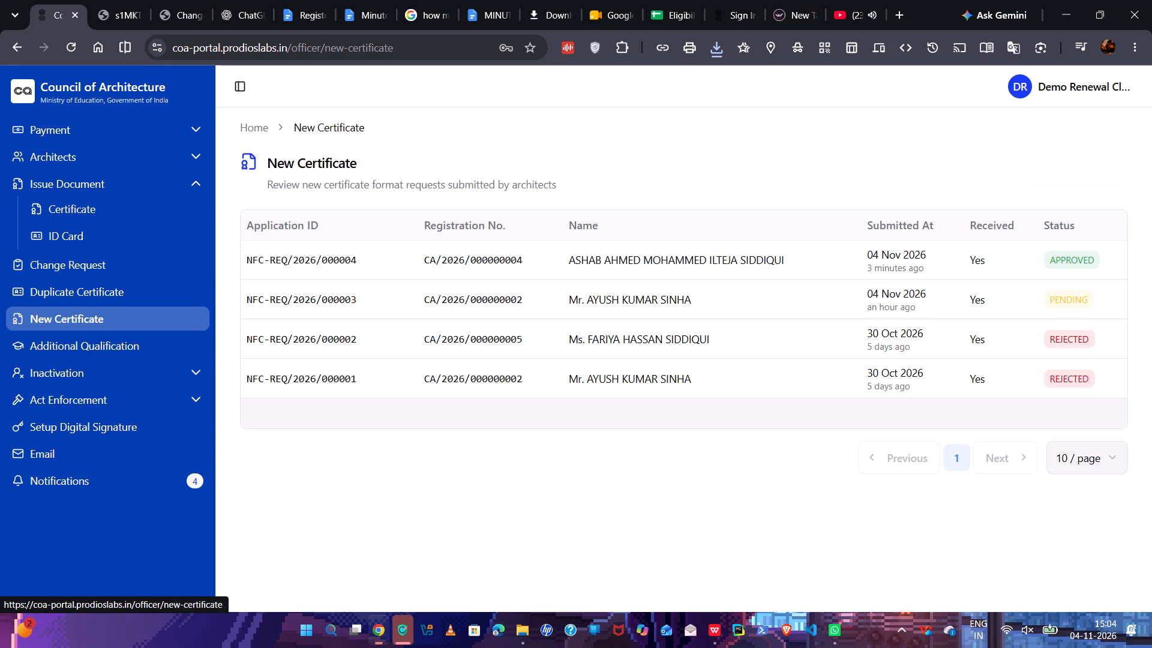
pyautogui.click(115, 298)
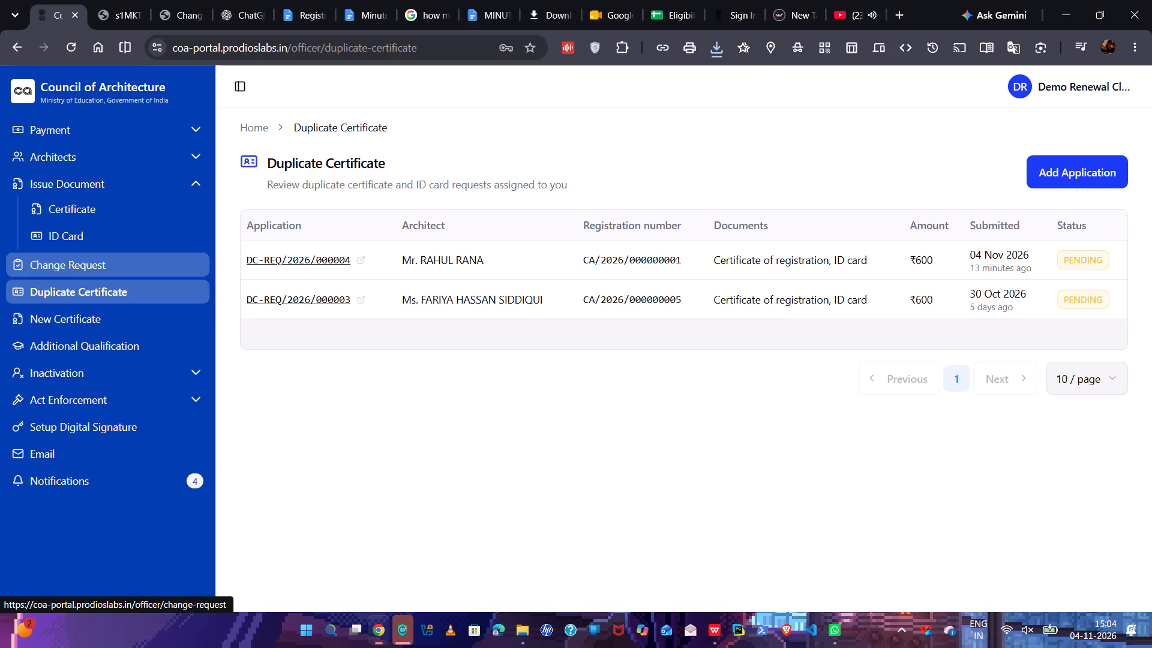
pyautogui.click(121, 323)
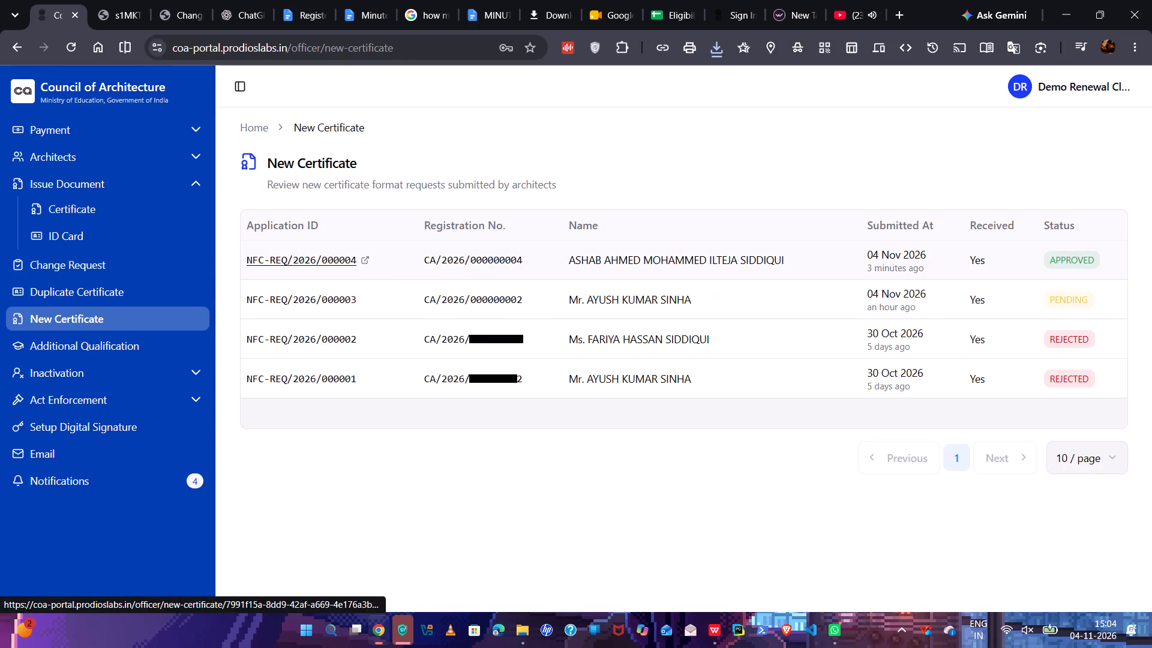
# Open the signed-in renewal clerk's account menu from the New Certificate page.
pyautogui.click(1112, 79)
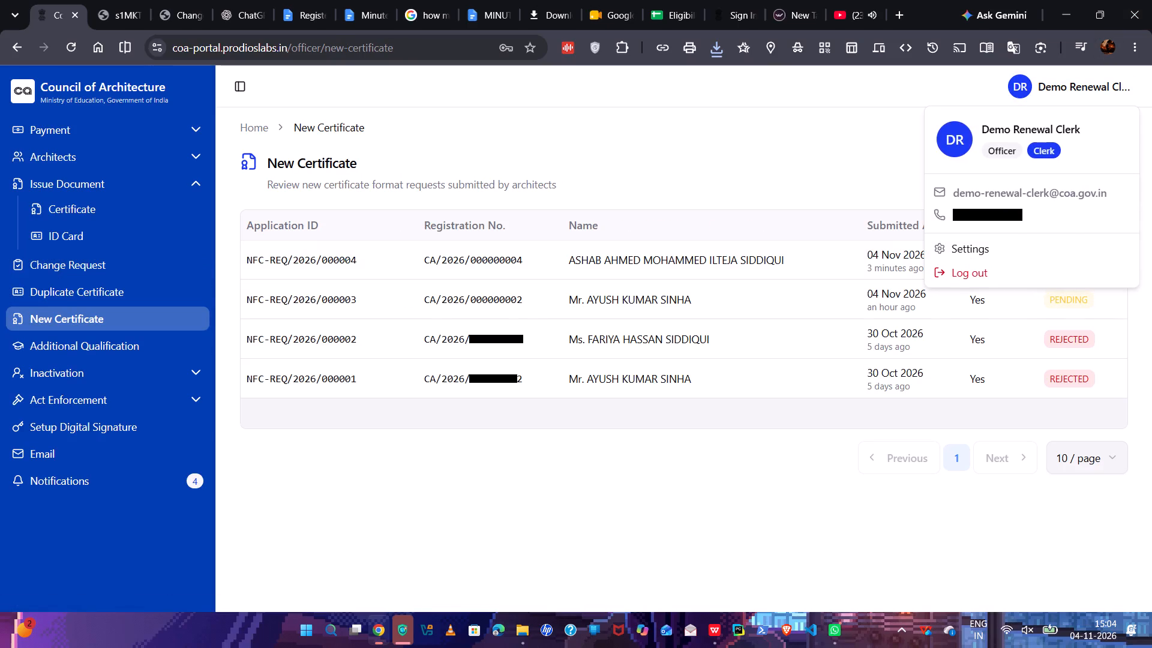
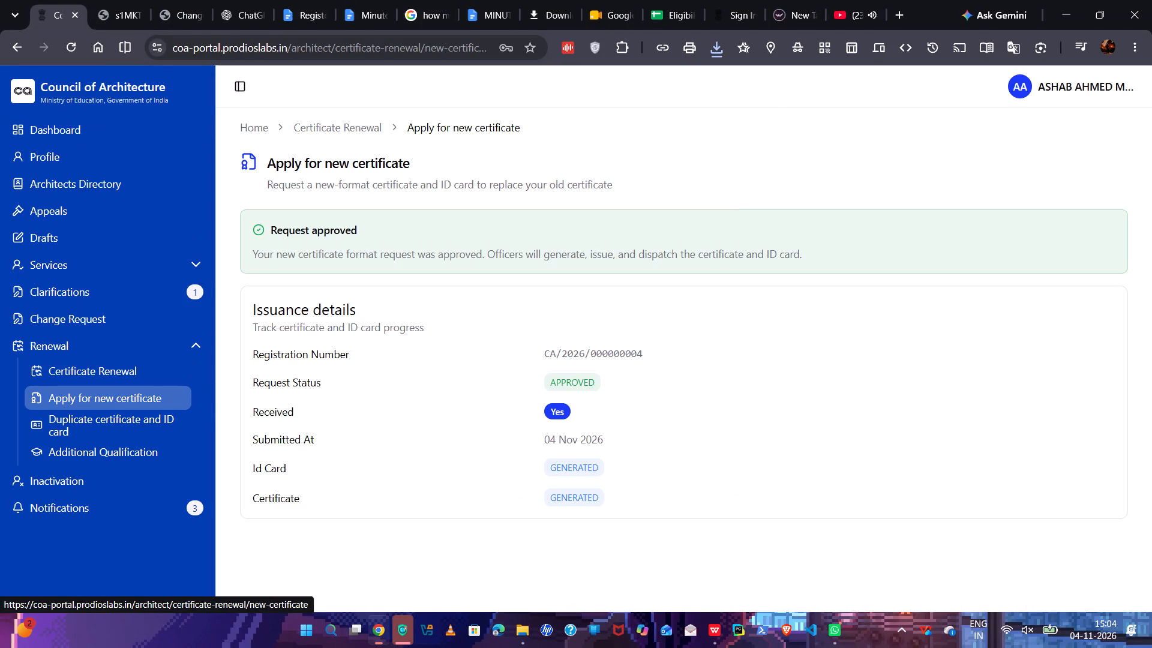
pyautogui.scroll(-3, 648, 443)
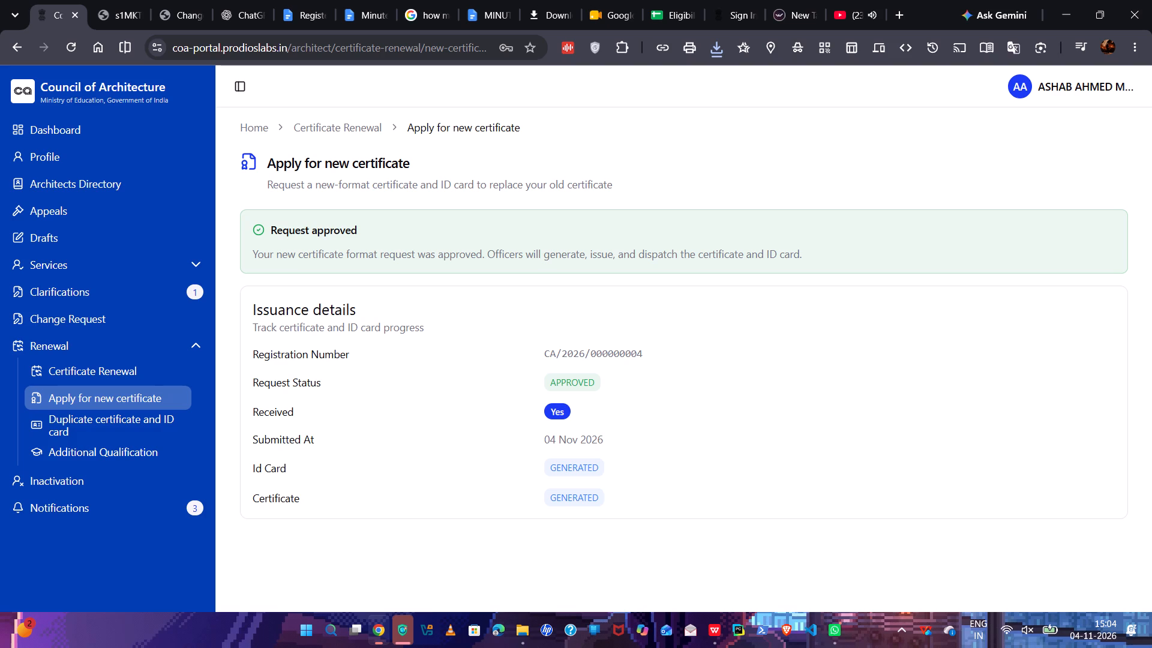
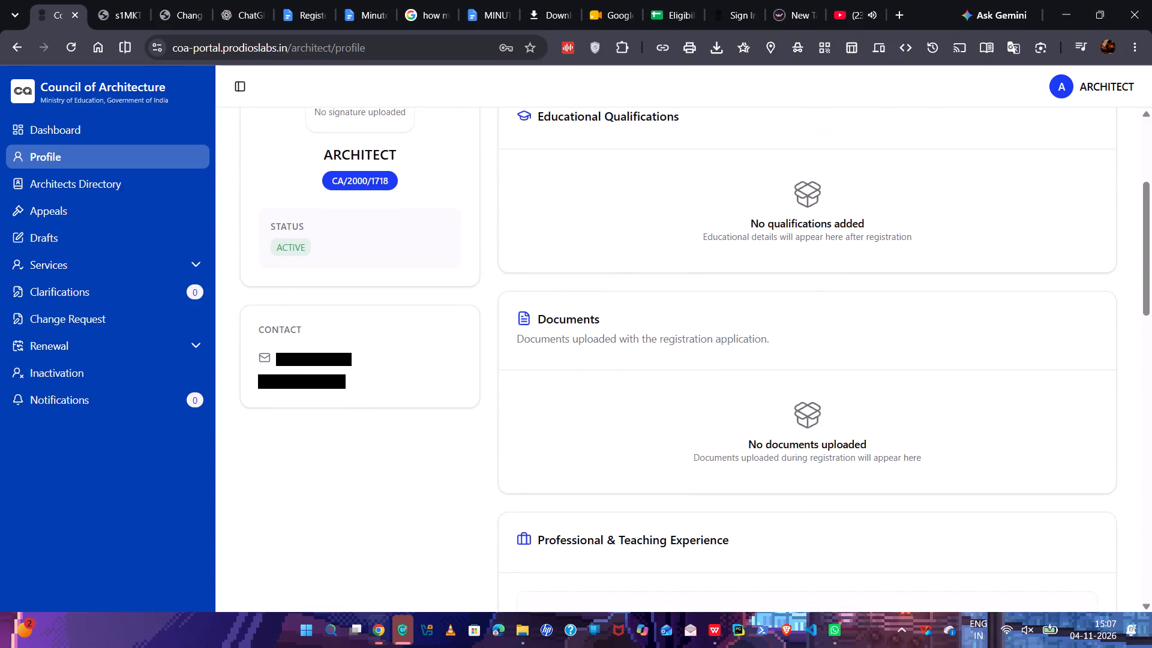
# Look through the architect account's Appeals, Drafts, Architects Directory and Clarifications pages.
pyautogui.scroll(6, 716, 341)
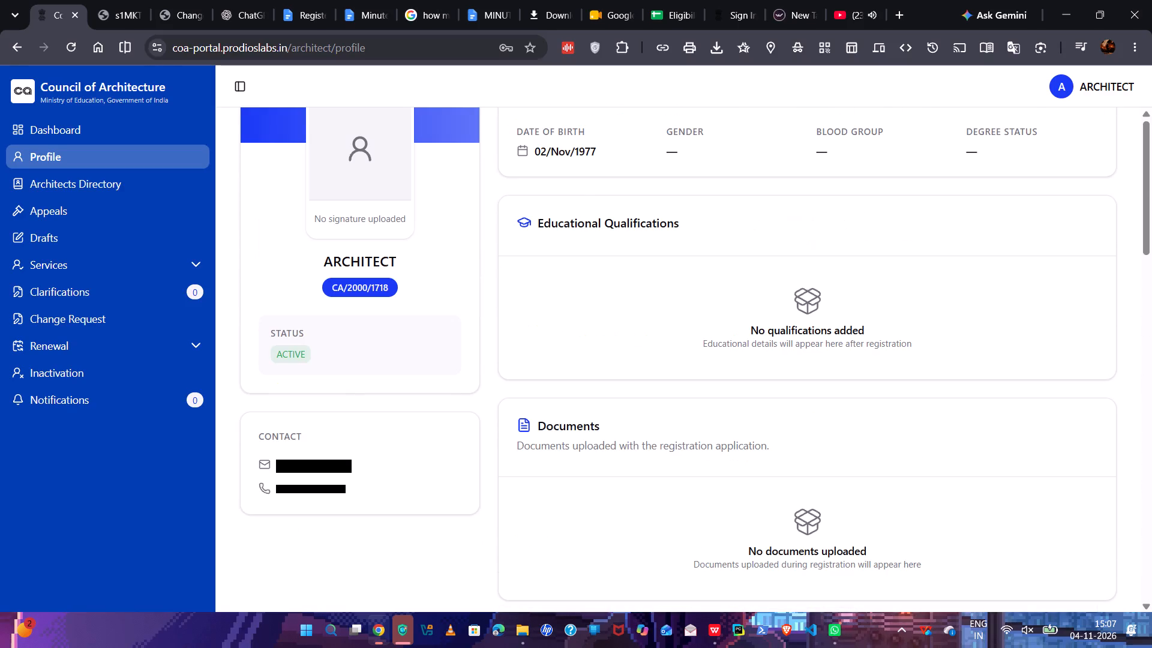
pyautogui.click(107, 200)
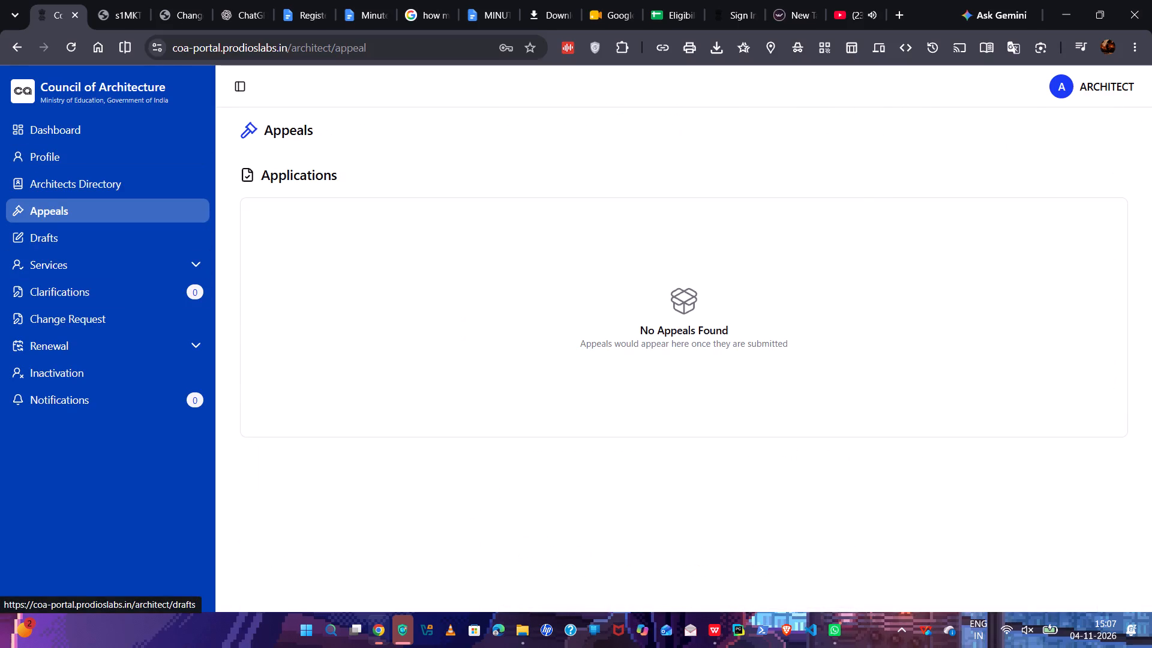
pyautogui.click(101, 228)
pyautogui.click(111, 172)
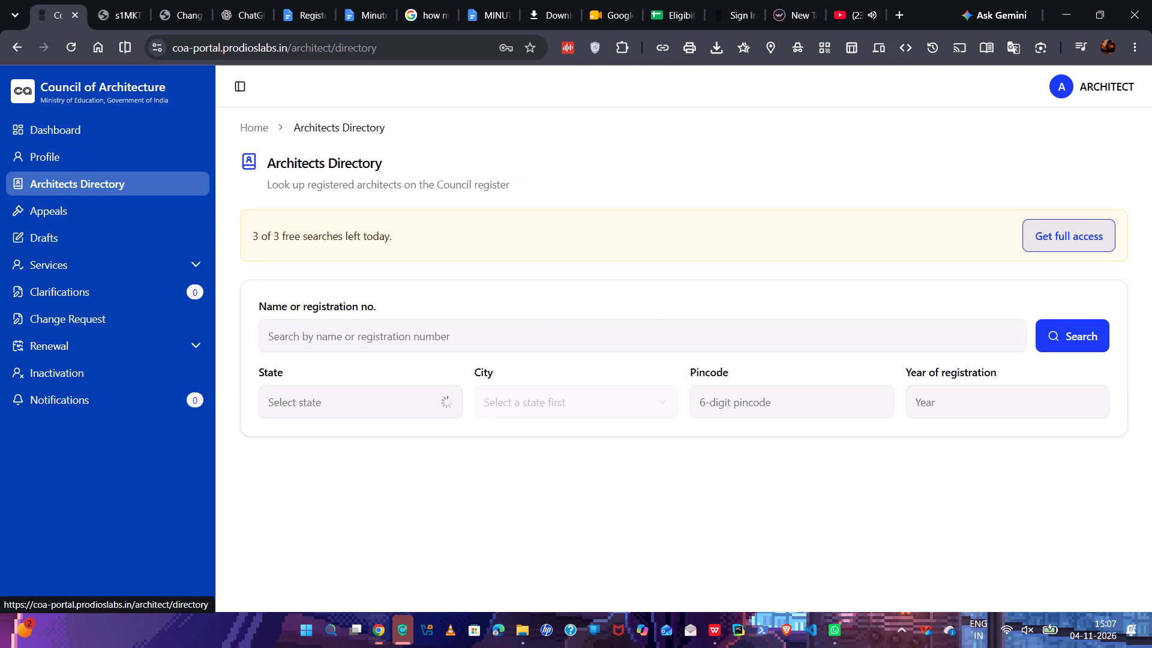
pyautogui.click(135, 293)
pyautogui.click(135, 301)
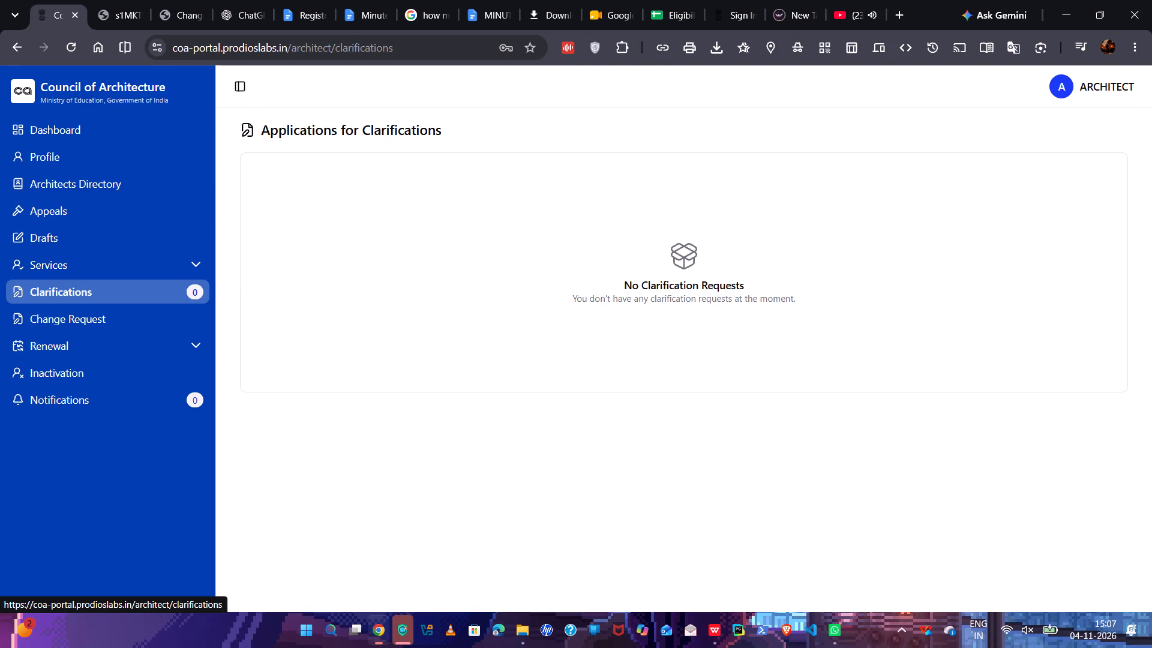
# In the Architects Directory, view the full-access payment charges and gateway options, and dismiss them without paying.
pyautogui.click(120, 176)
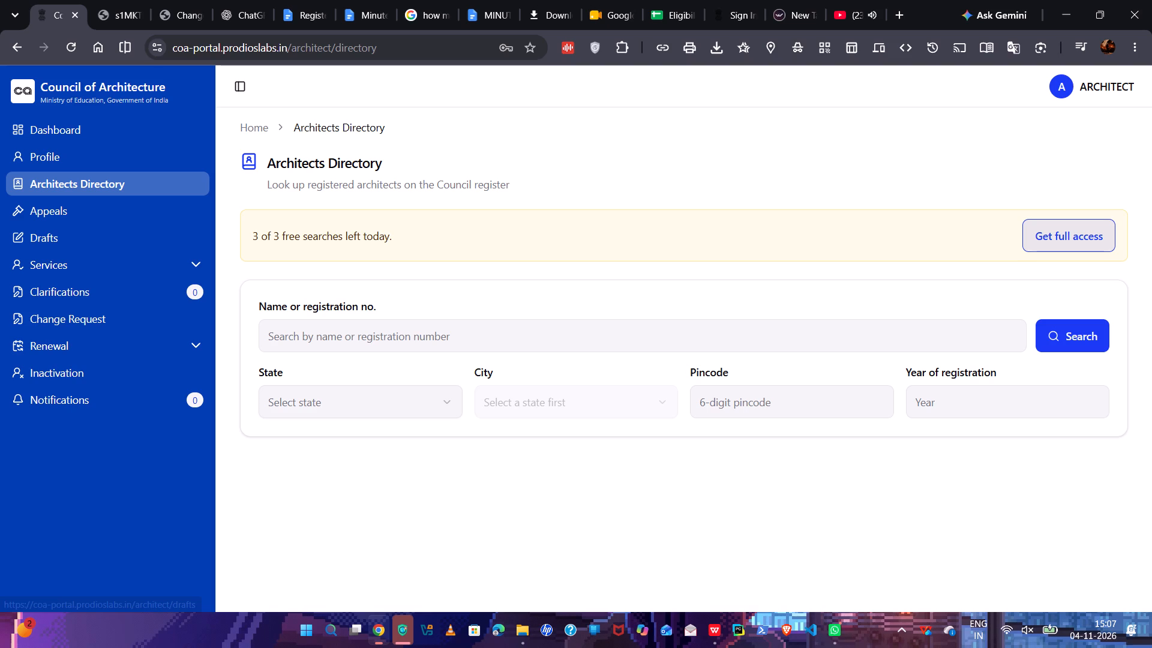
pyautogui.click(1087, 234)
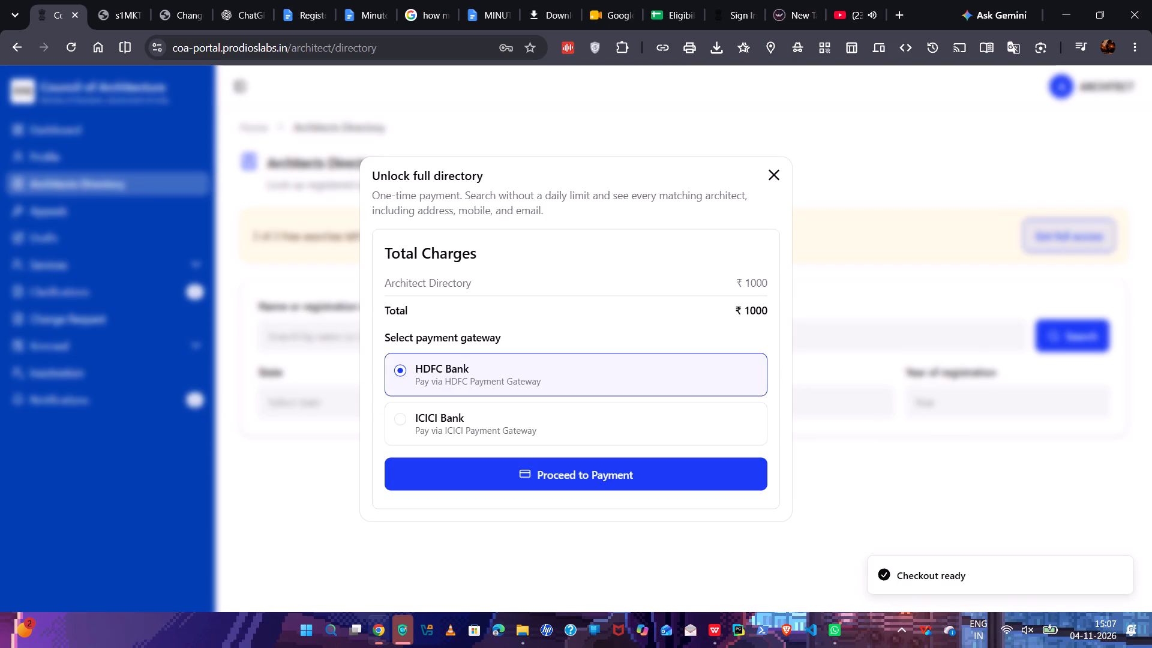
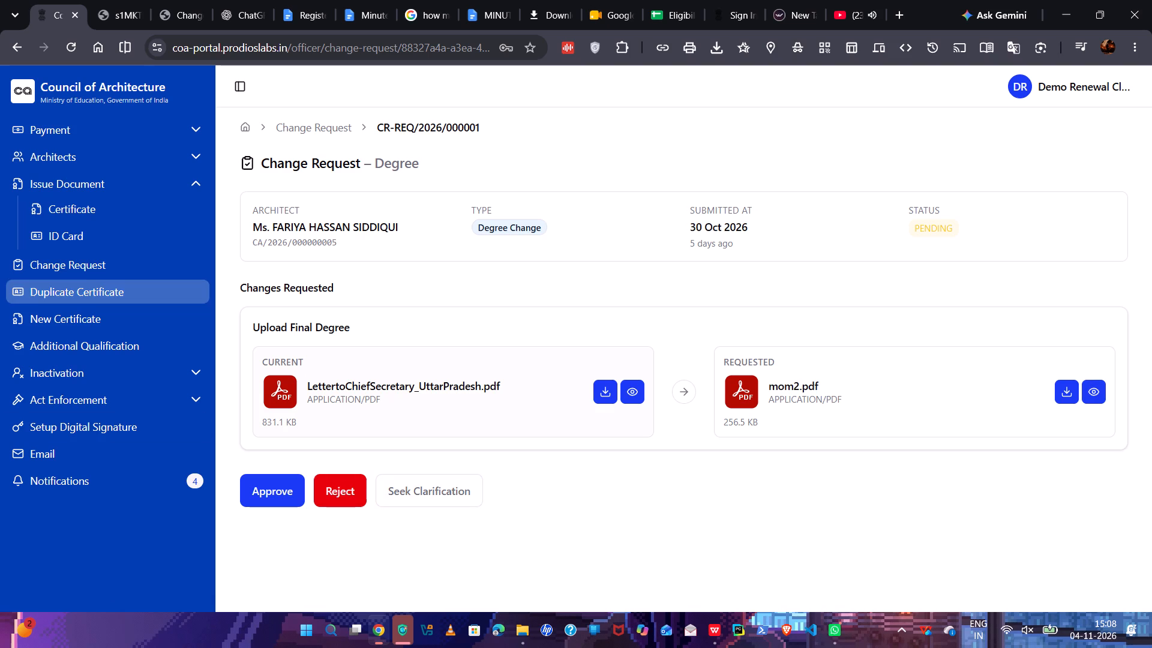
# Return from the degree change request to the Change Requests list and look across all the columns of its table.
pyautogui.click(104, 271)
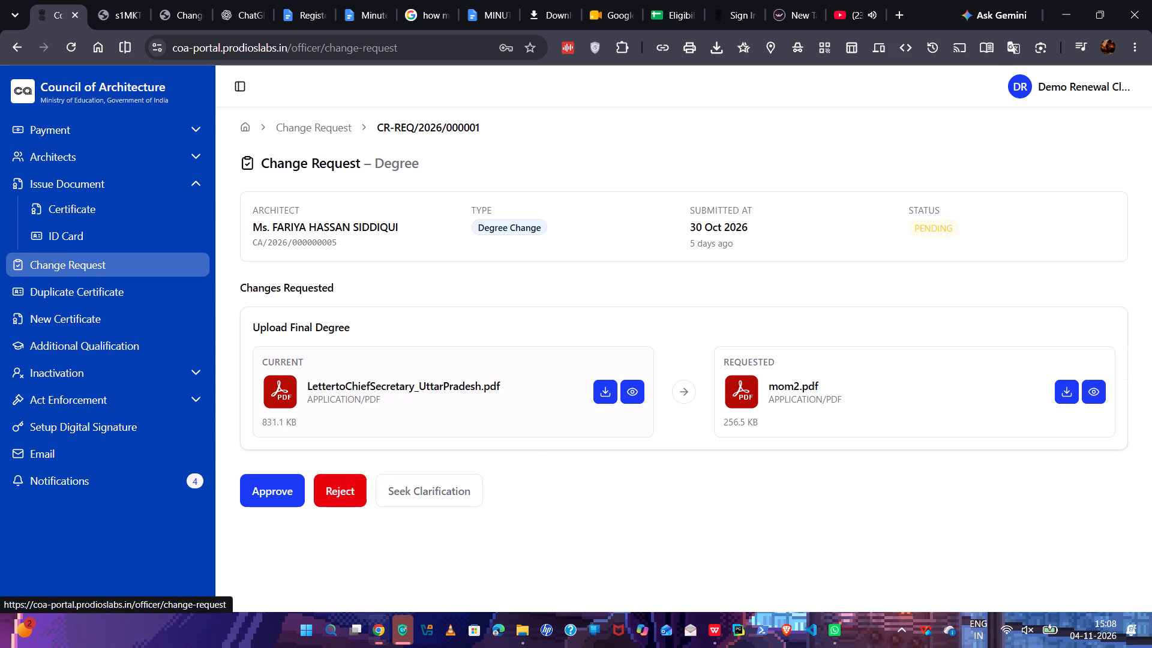
pyautogui.hscroll(-9, 786, 425)
pyautogui.scroll(-2, 786, 425)
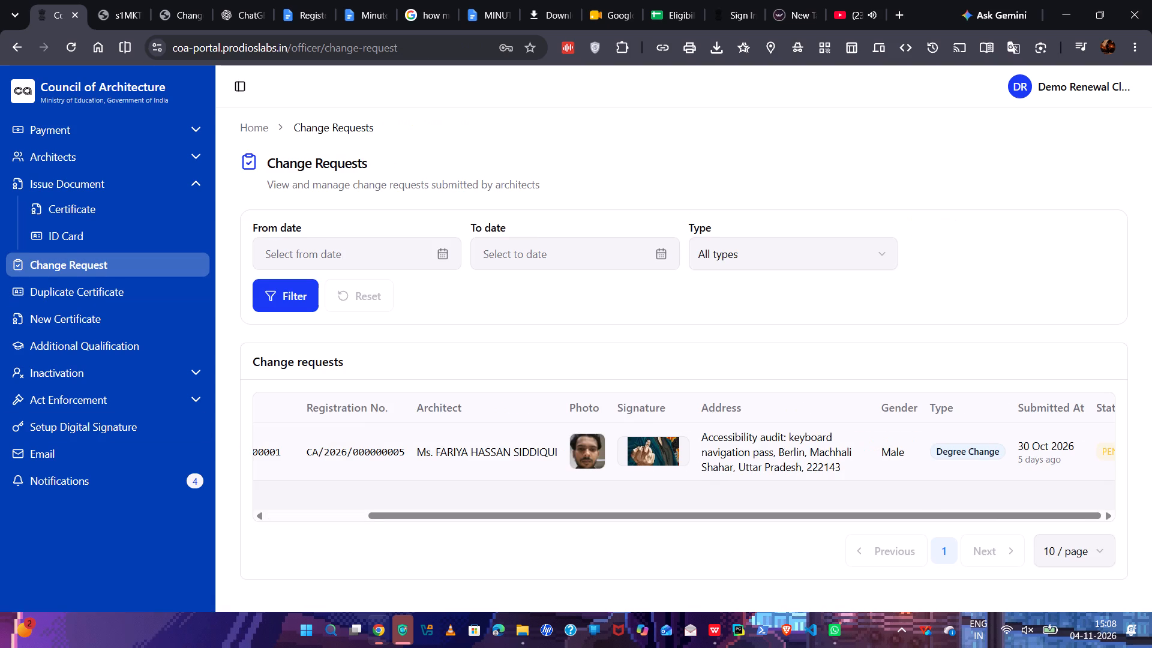
pyautogui.hscroll(11, 786, 425)
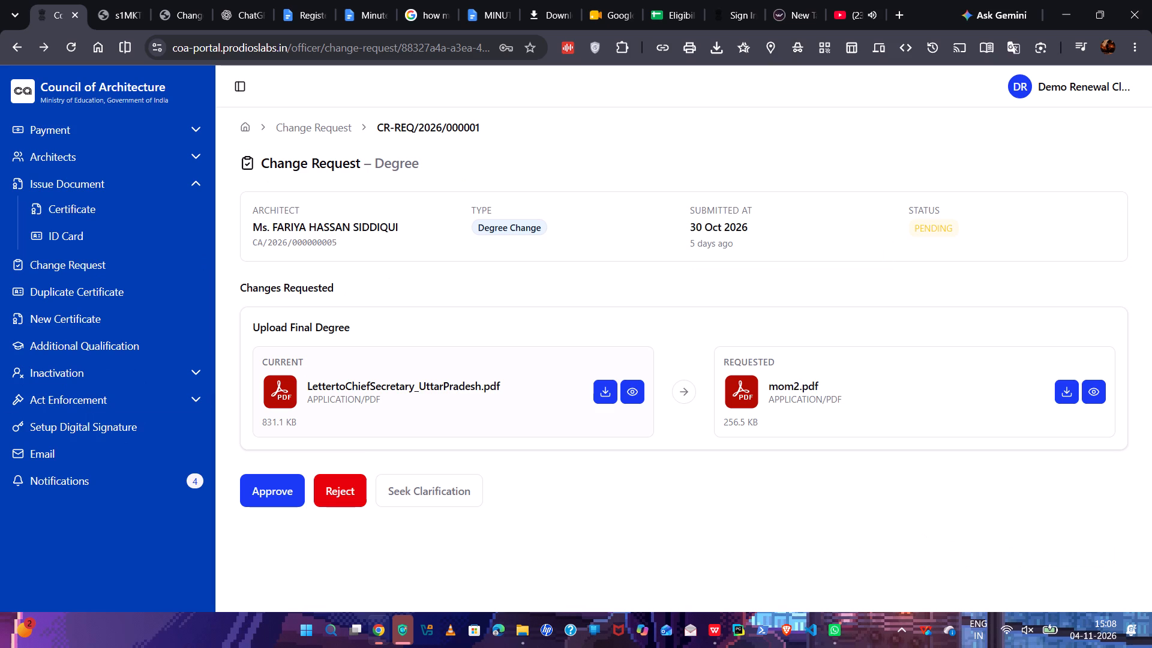
pyautogui.click(94, 254)
pyautogui.hscroll(-5, 729, 470)
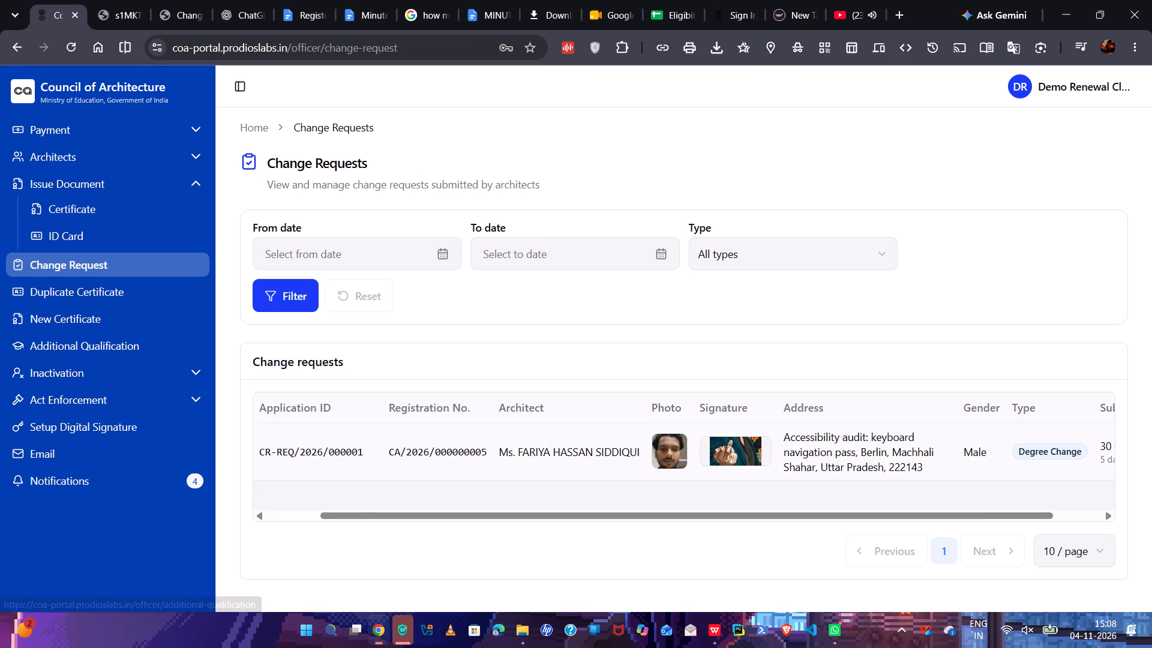
pyautogui.hscroll(-1, 729, 470)
# Open the From date calendar in the Change Requests filter.
pyautogui.click(406, 257)
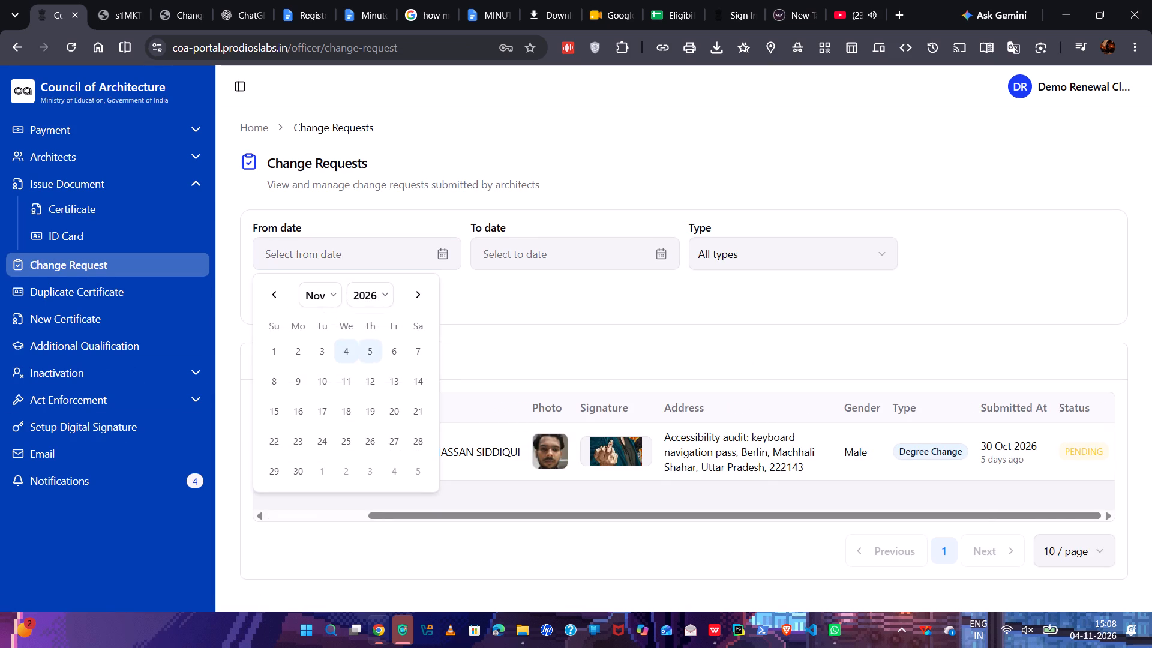
# Filter the change requests from 04 Mar 2026 to 12 Nov 2026 with all types included, and view the listed entries.
pyautogui.click(371, 347)
pyautogui.click(617, 259)
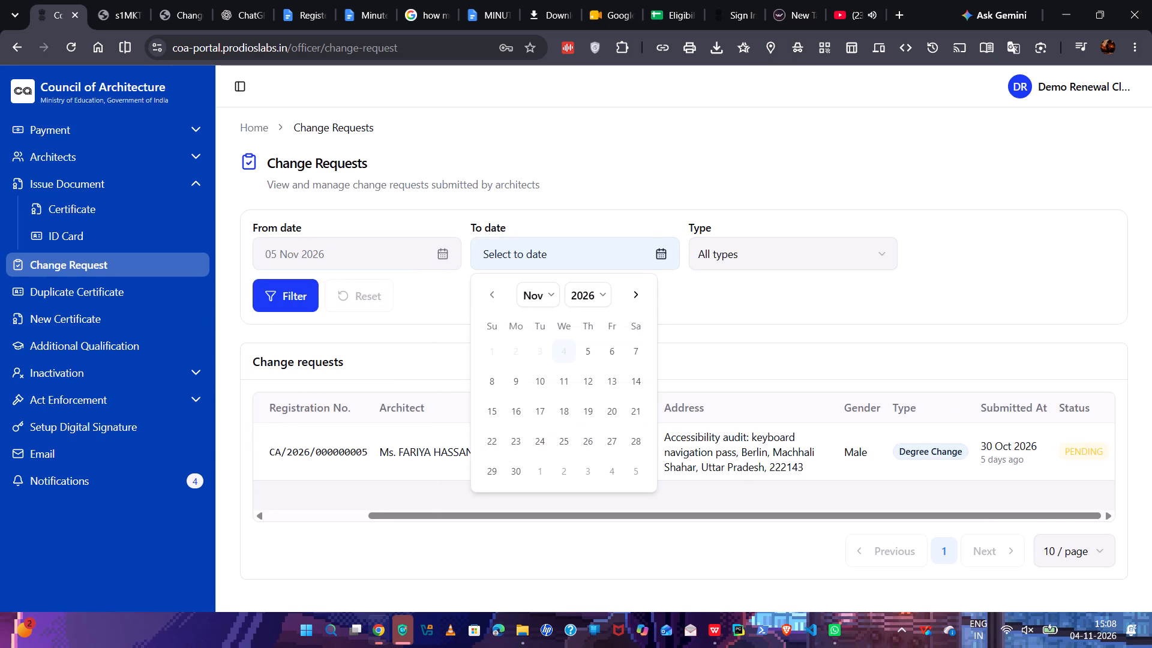
pyautogui.click(373, 251)
pyautogui.click(328, 293)
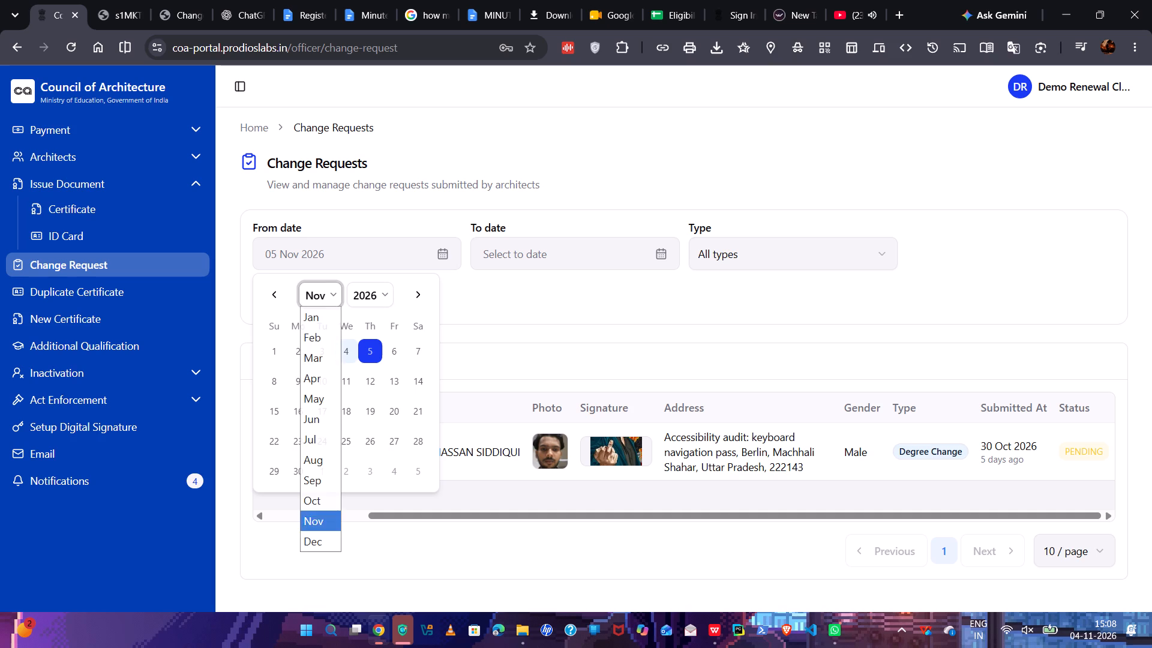
pyautogui.click(309, 362)
pyautogui.click(341, 359)
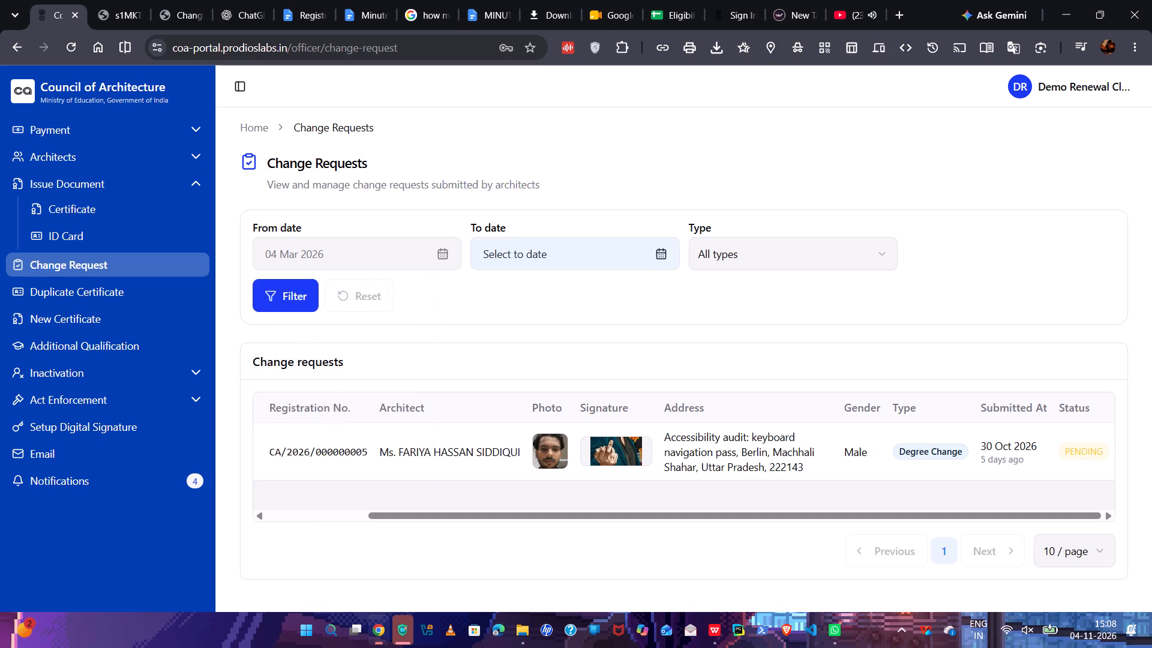
pyautogui.click(649, 266)
pyautogui.click(592, 381)
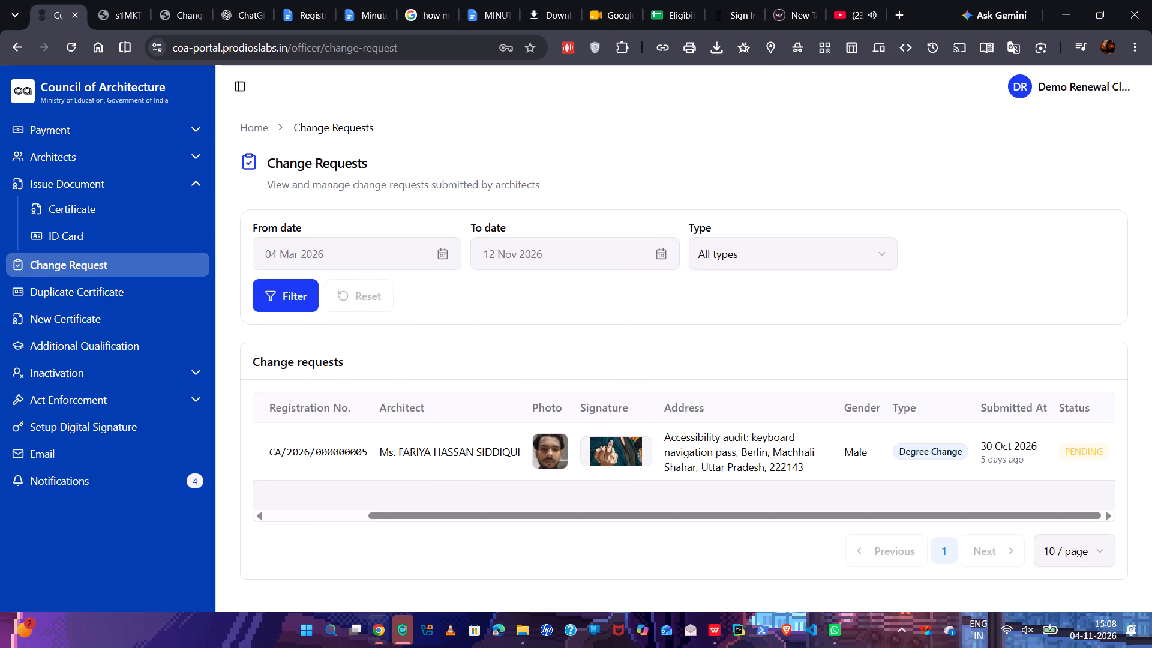
pyautogui.click(788, 257)
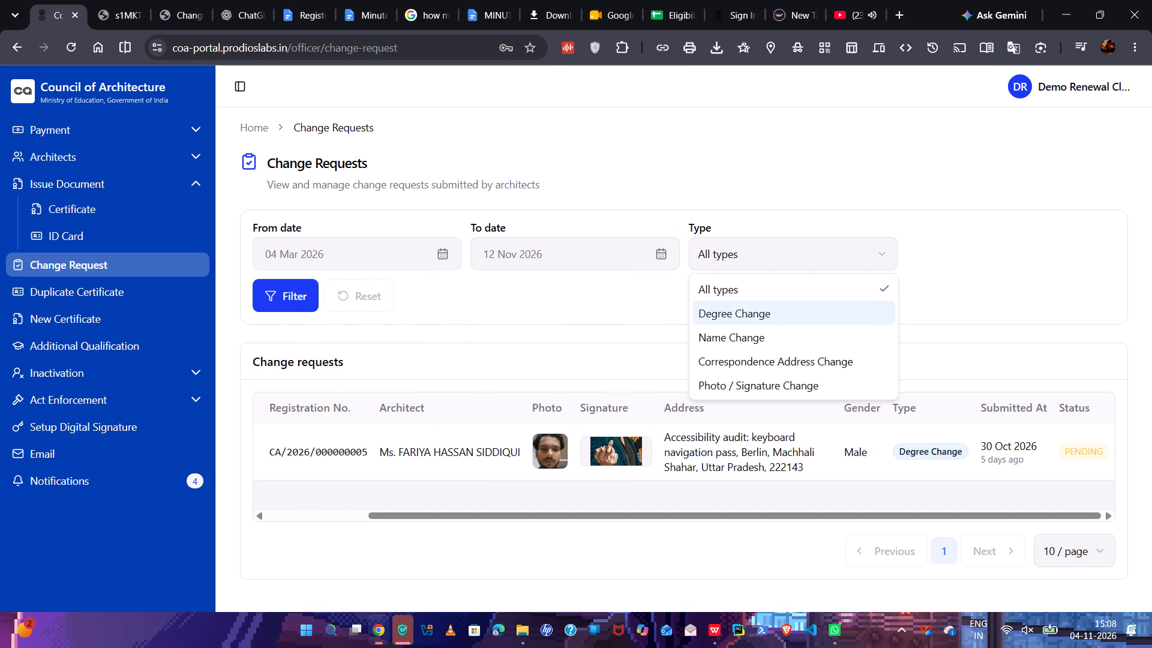
pyautogui.click(760, 297)
pyautogui.click(266, 292)
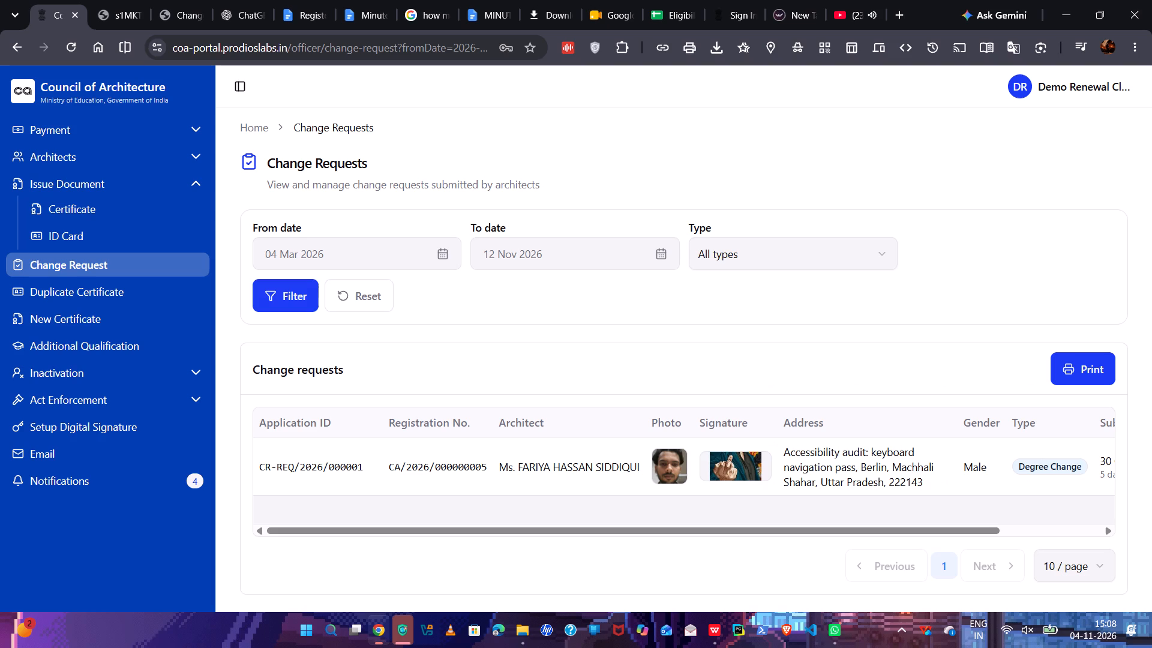
pyautogui.hscroll(-7, 910, 457)
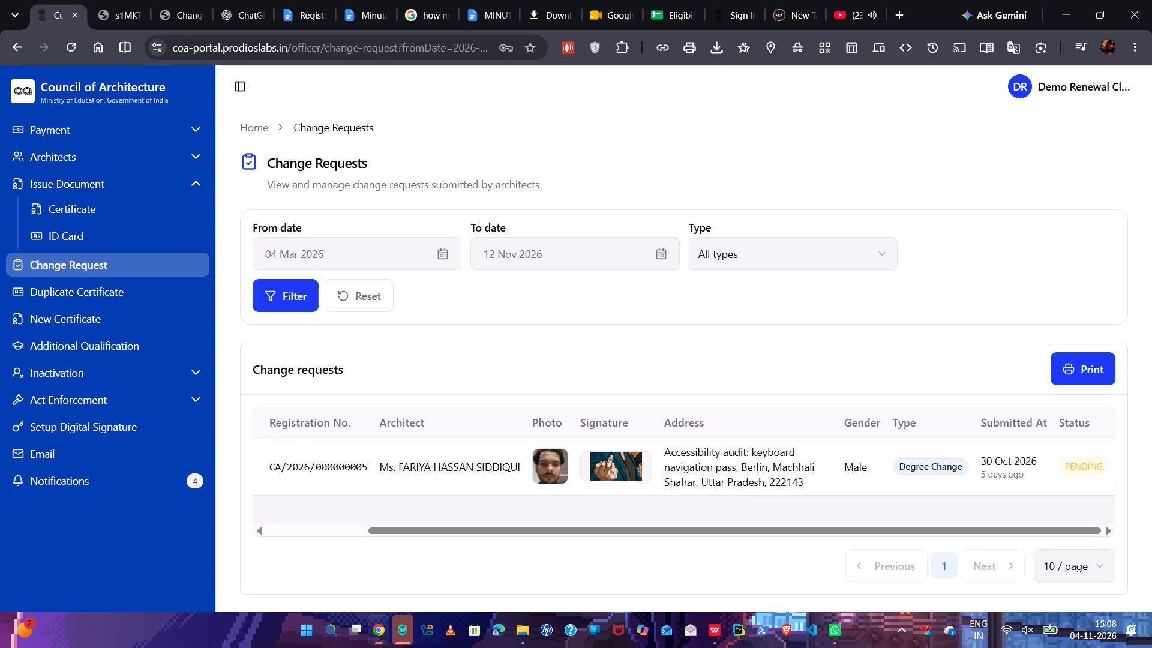
# Review the request lists on the officer's Duplicate Certificate and New Certificate pages, ending on Duplicate Certificate.
pyautogui.click(124, 282)
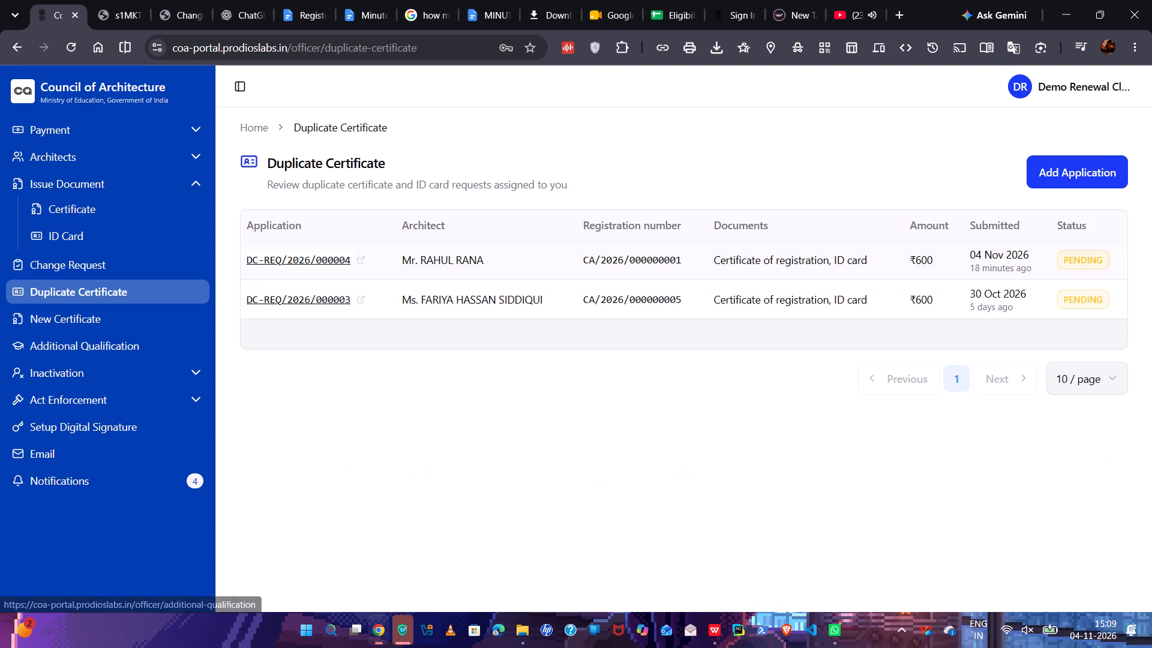
pyautogui.click(135, 314)
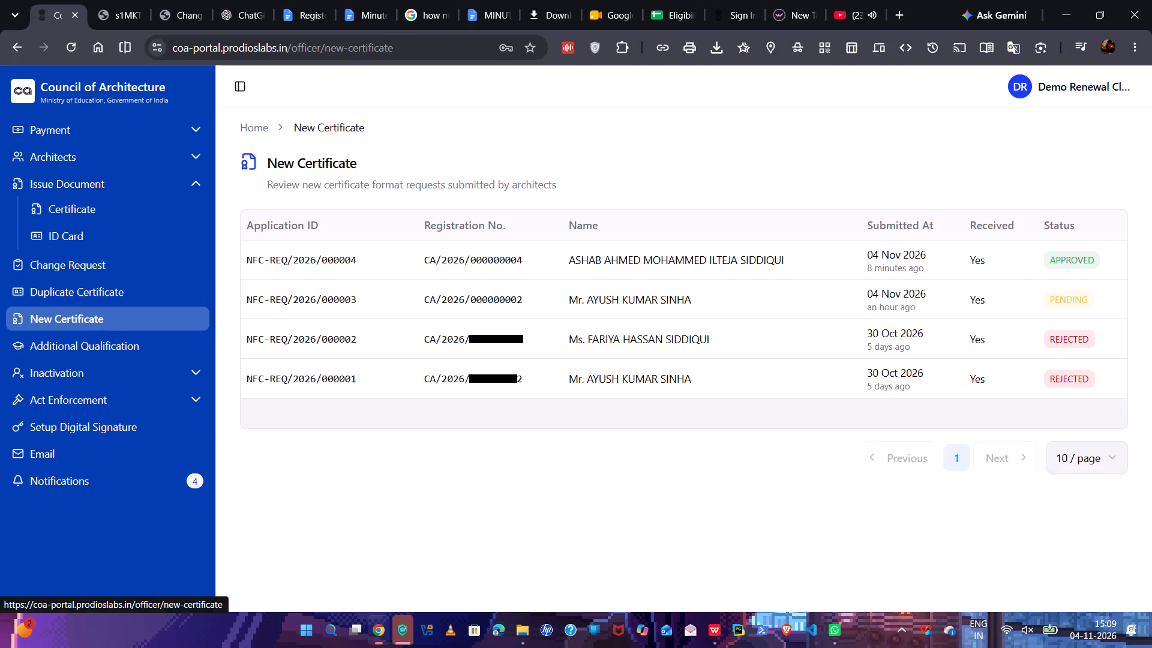
pyautogui.click(128, 281)
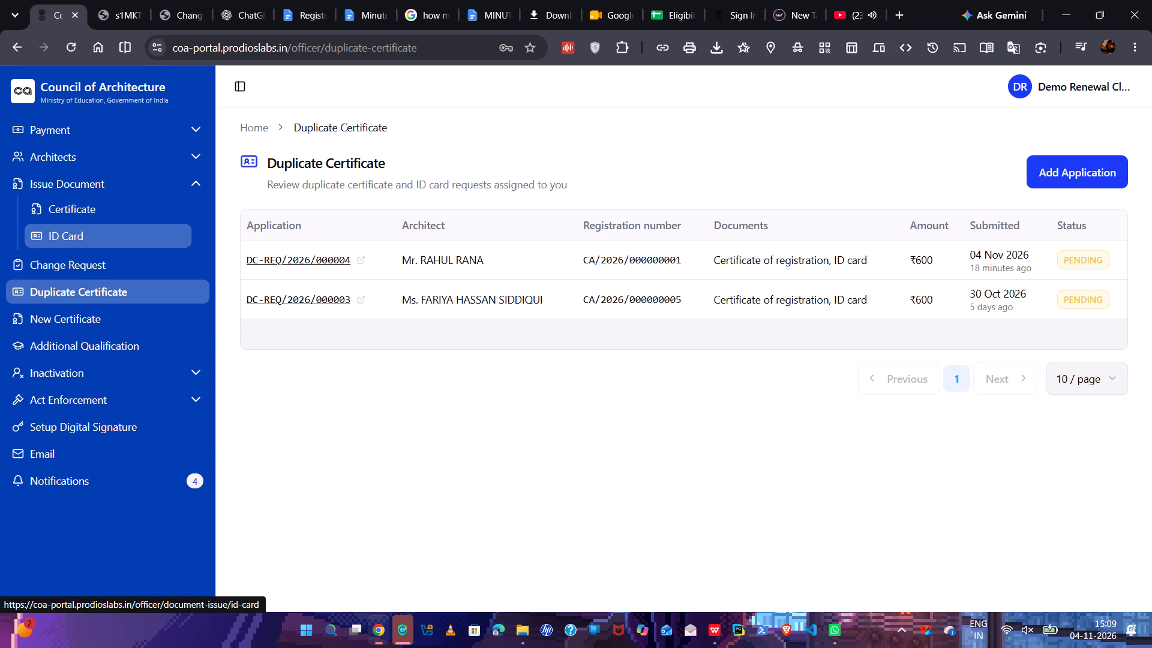
# Look through the officer's Change Request, Additional Qualification and New Certificate request lists, ending on New Certificate.
pyautogui.click(81, 274)
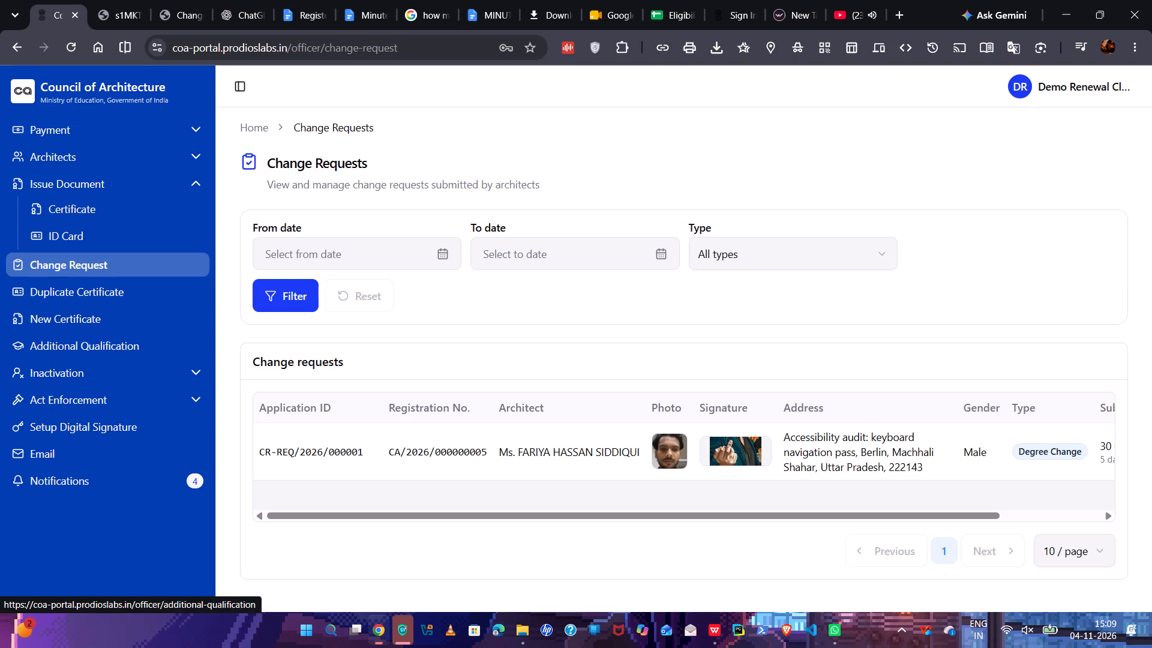
pyautogui.click(119, 367)
pyautogui.click(119, 343)
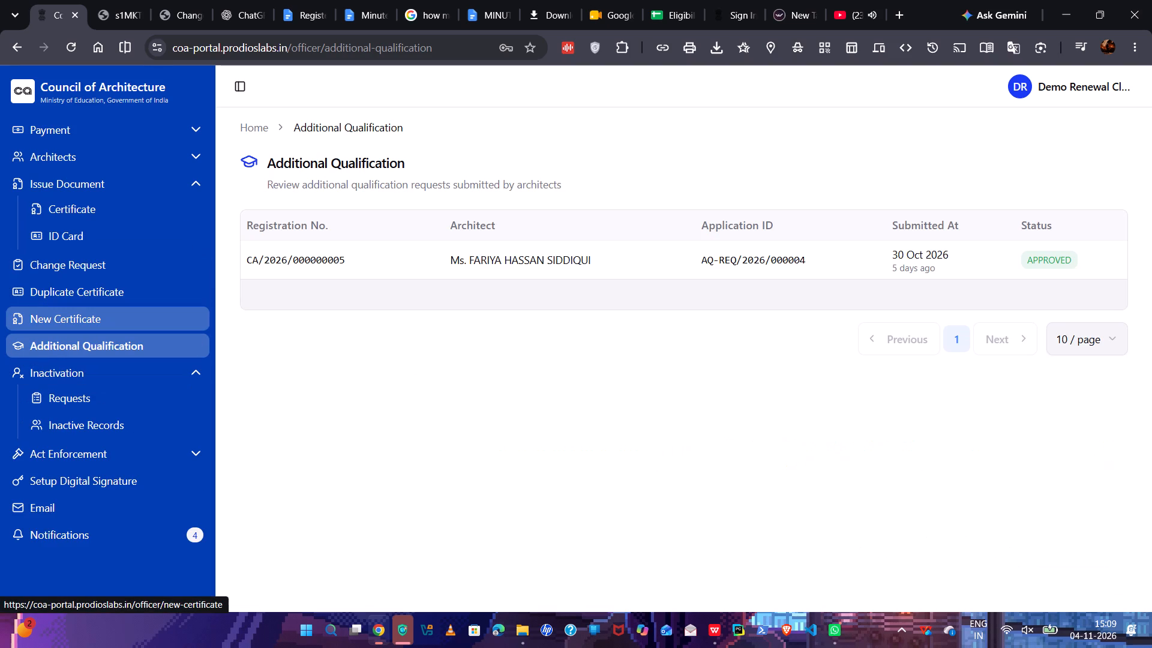
pyautogui.click(94, 328)
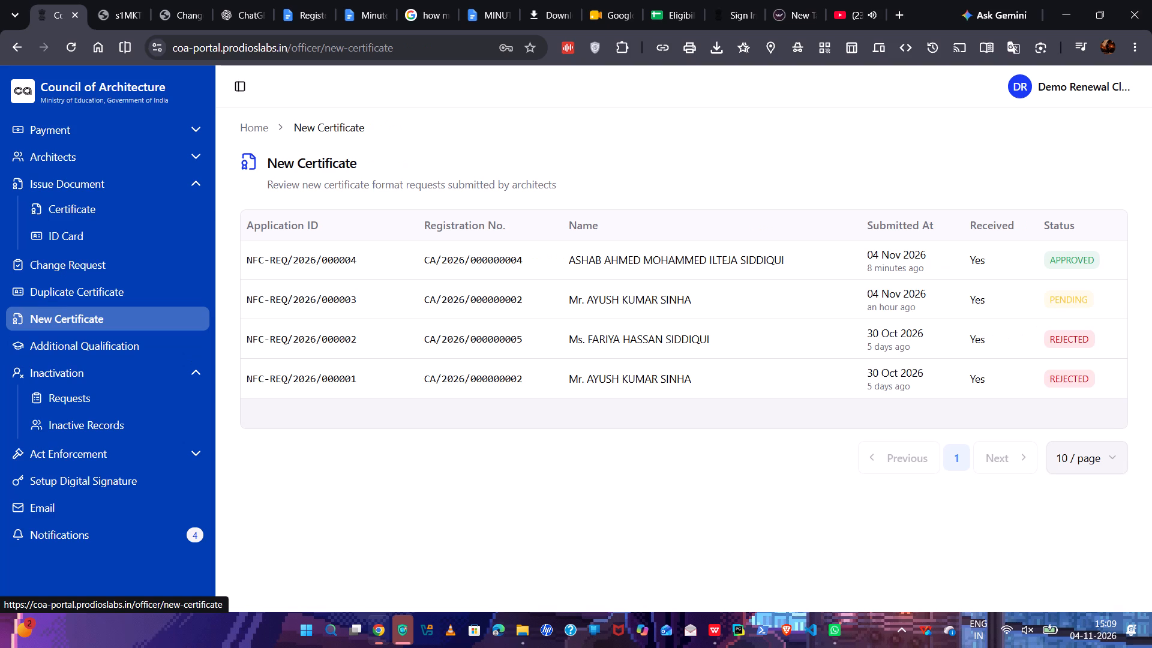
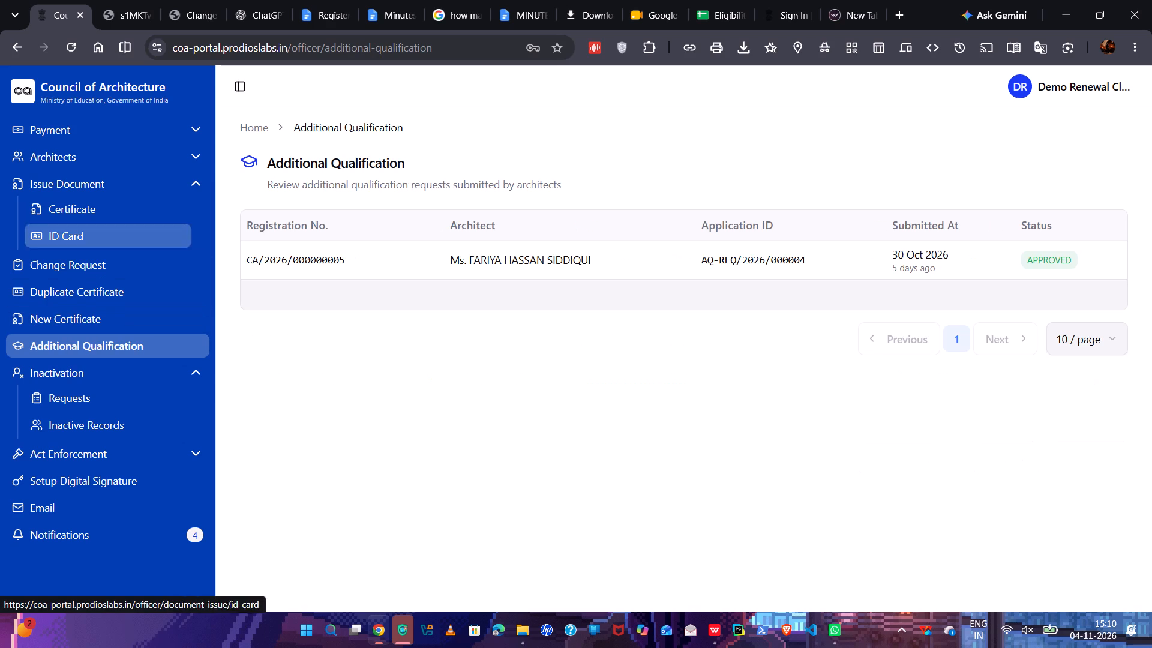
# Review the request list on the officer's Duplicate Certificate page, ending on the Change Requests page.
pyautogui.click(94, 280)
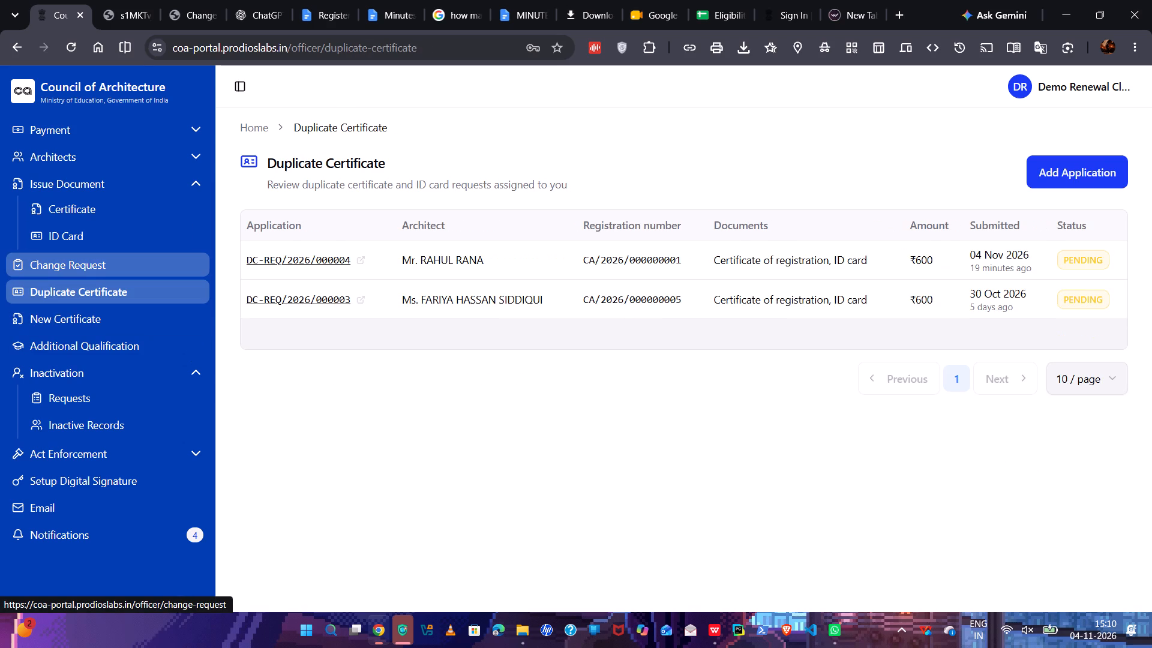
pyautogui.click(79, 273)
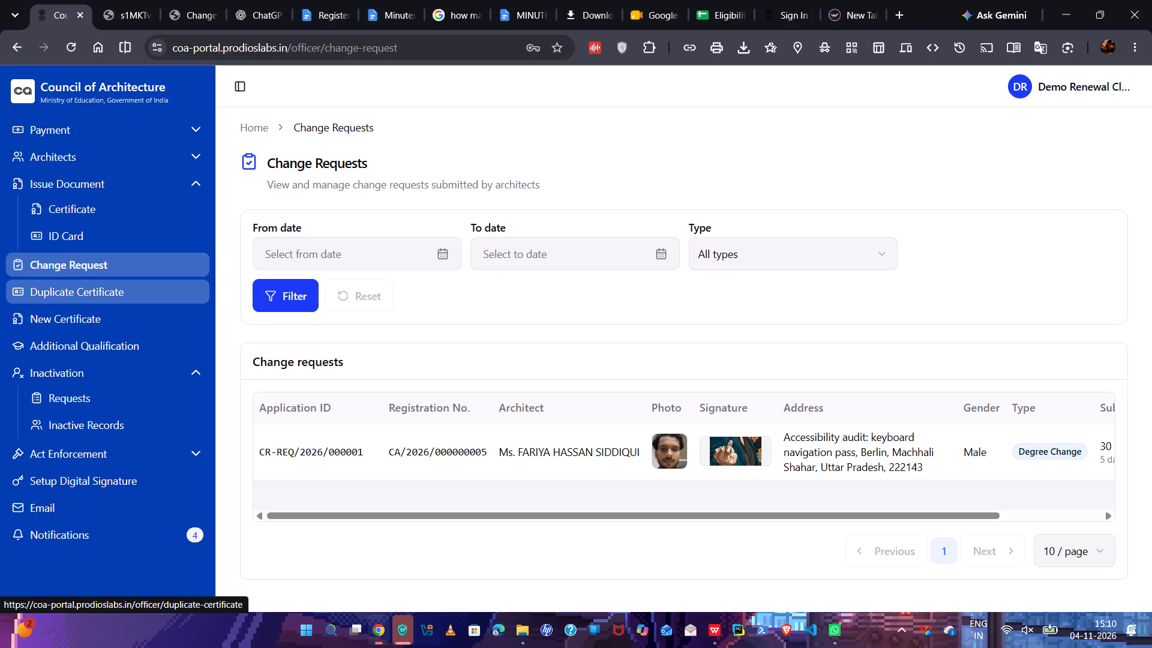
# Review the officer's request lists on the Duplicate Certificate, Additional Qualification and New Certificate pages.
pyautogui.click(123, 306)
pyautogui.click(121, 291)
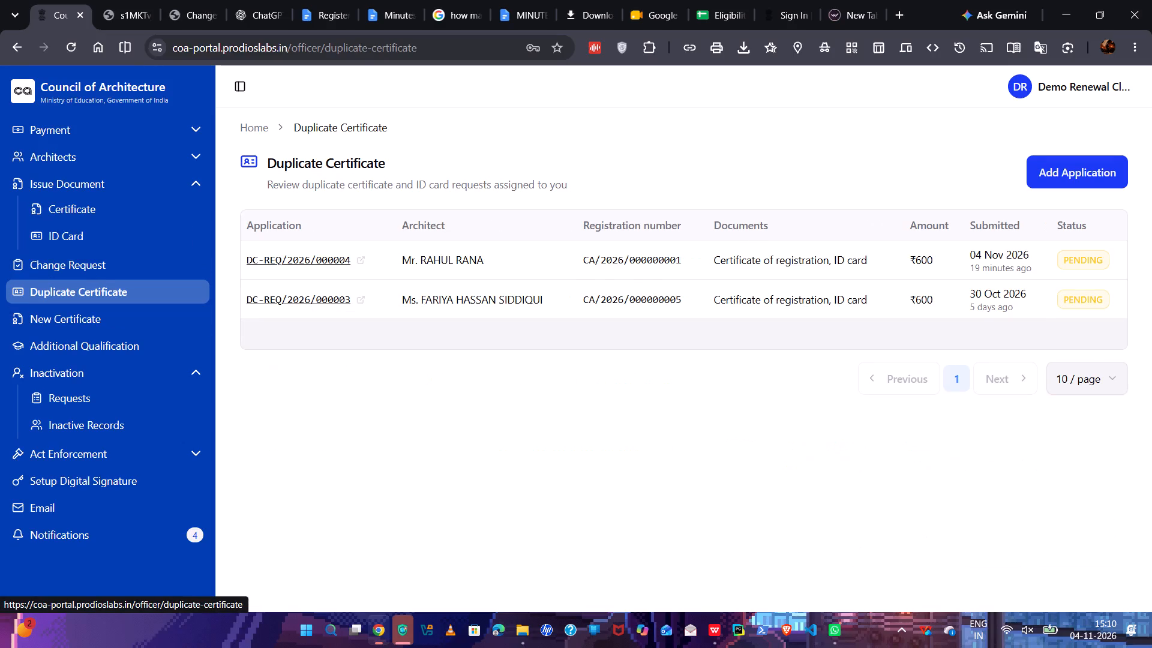
pyautogui.click(95, 342)
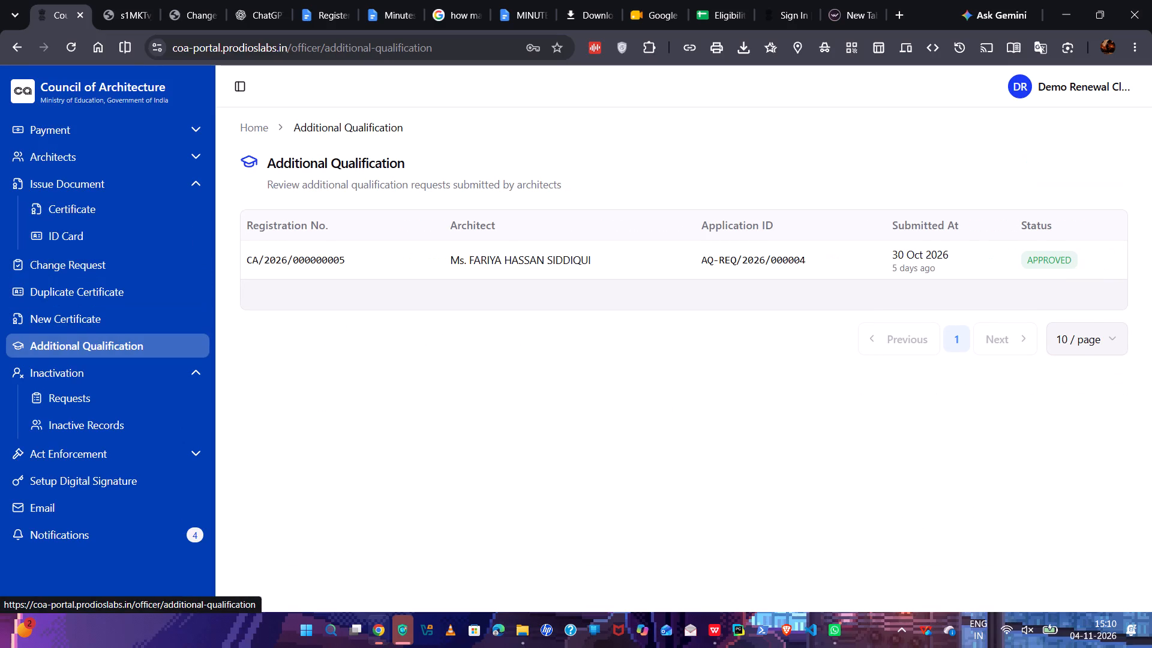
pyautogui.click(95, 324)
pyautogui.scroll(-1, 95, 324)
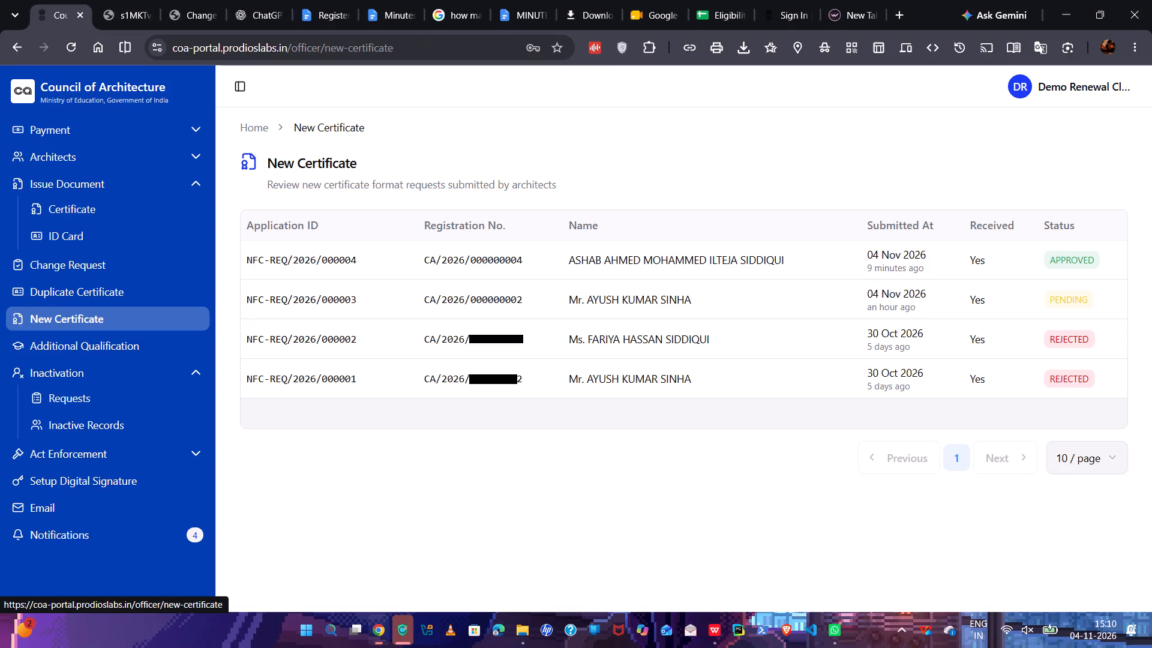
pyautogui.scroll(-1, 95, 324)
# View the officer's Setup Digital Signature page and go on to the Email page.
pyautogui.click(97, 477)
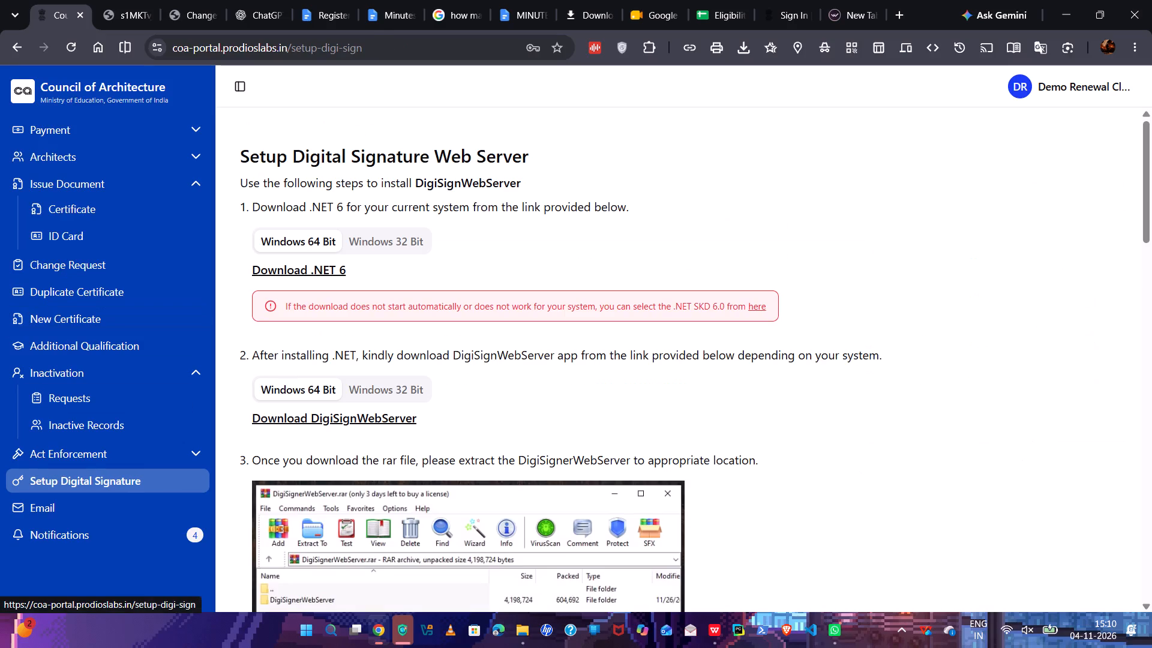
pyautogui.click(77, 511)
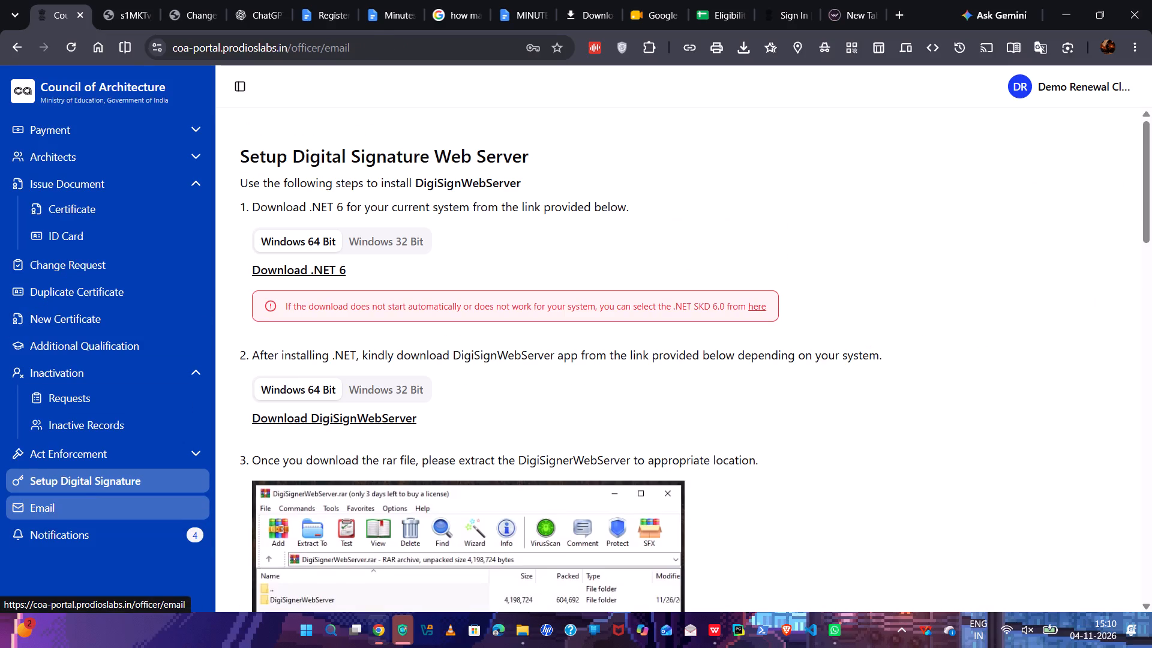
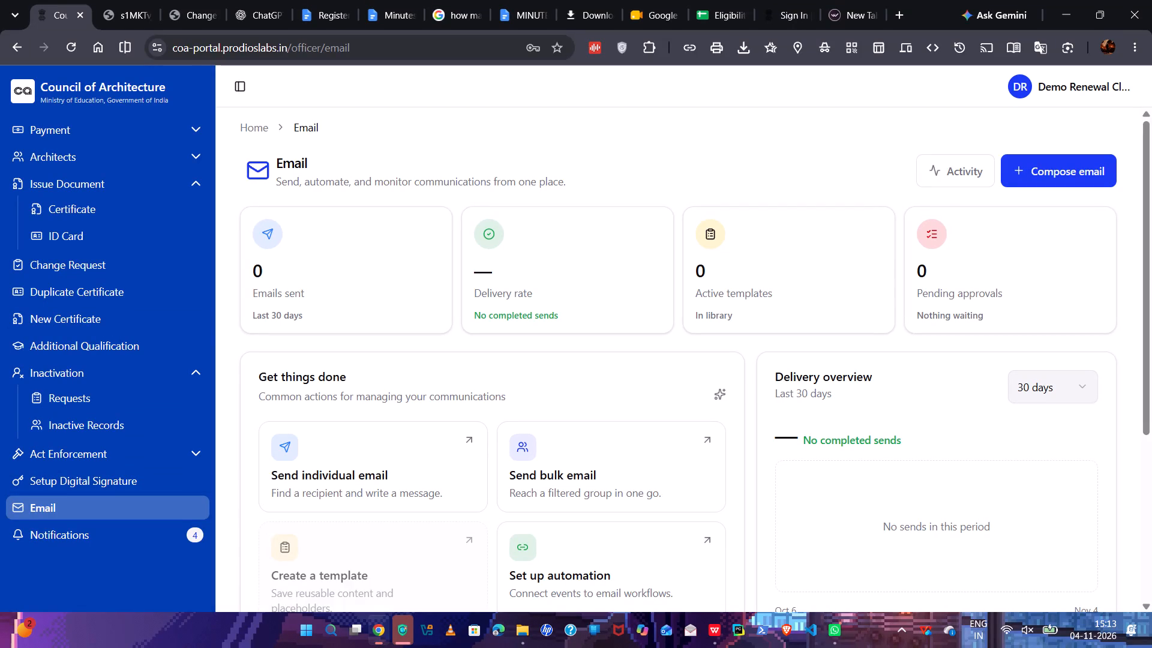
pyautogui.click(955, 161)
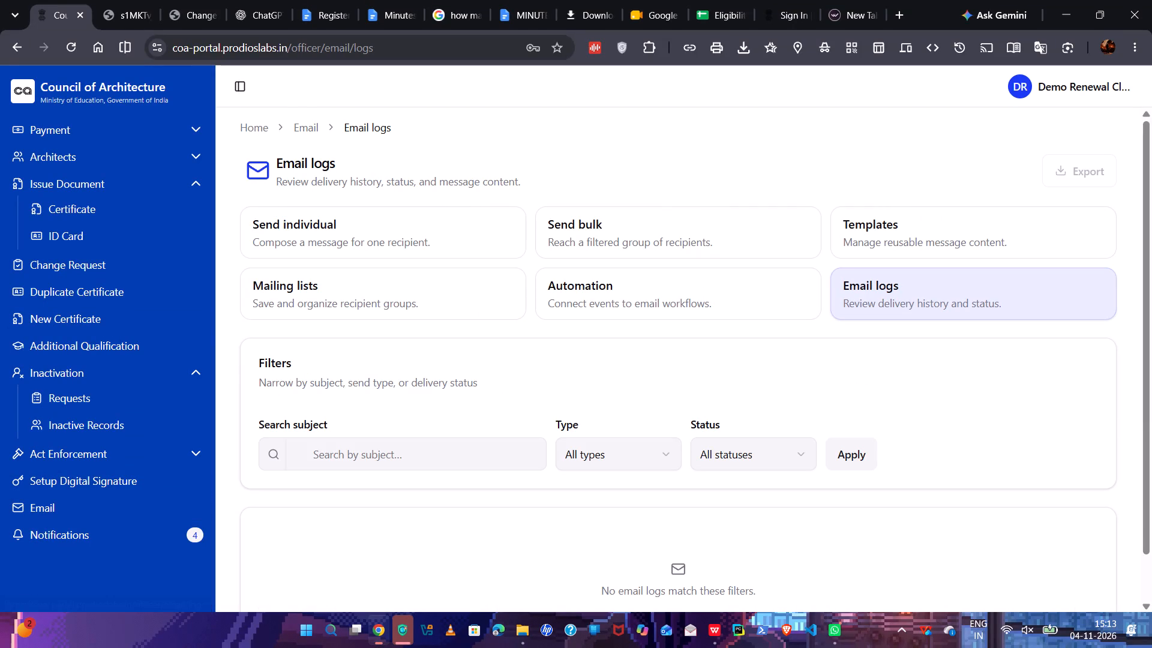
pyautogui.scroll(-1, 815, 226)
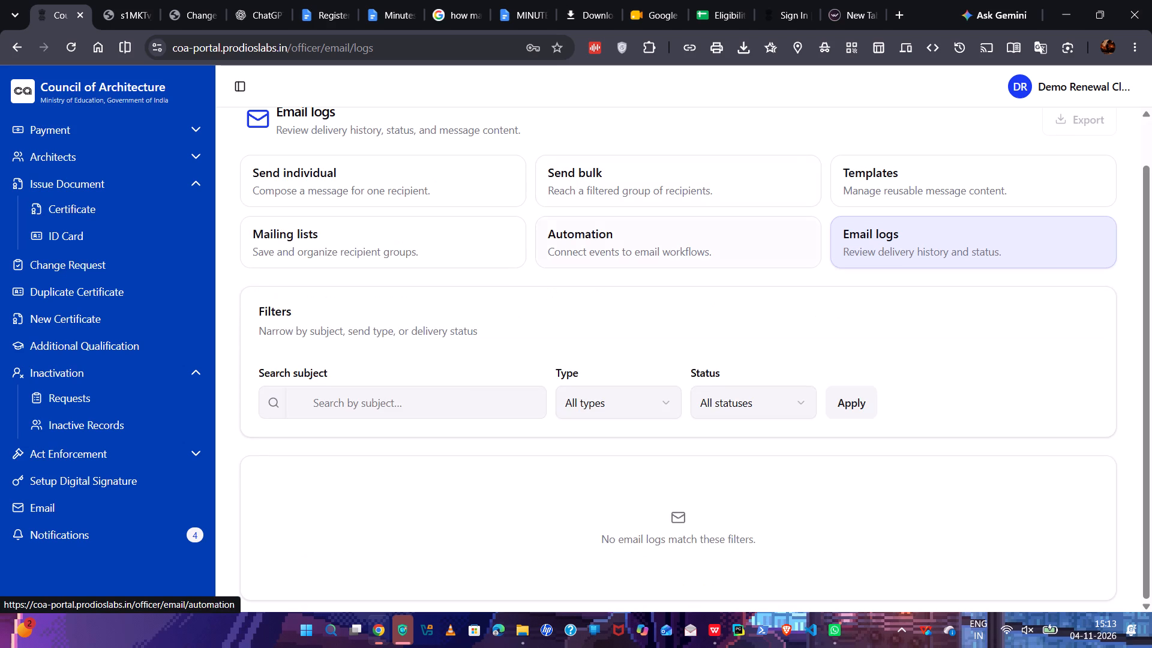
pyautogui.click(908, 181)
pyautogui.click(386, 377)
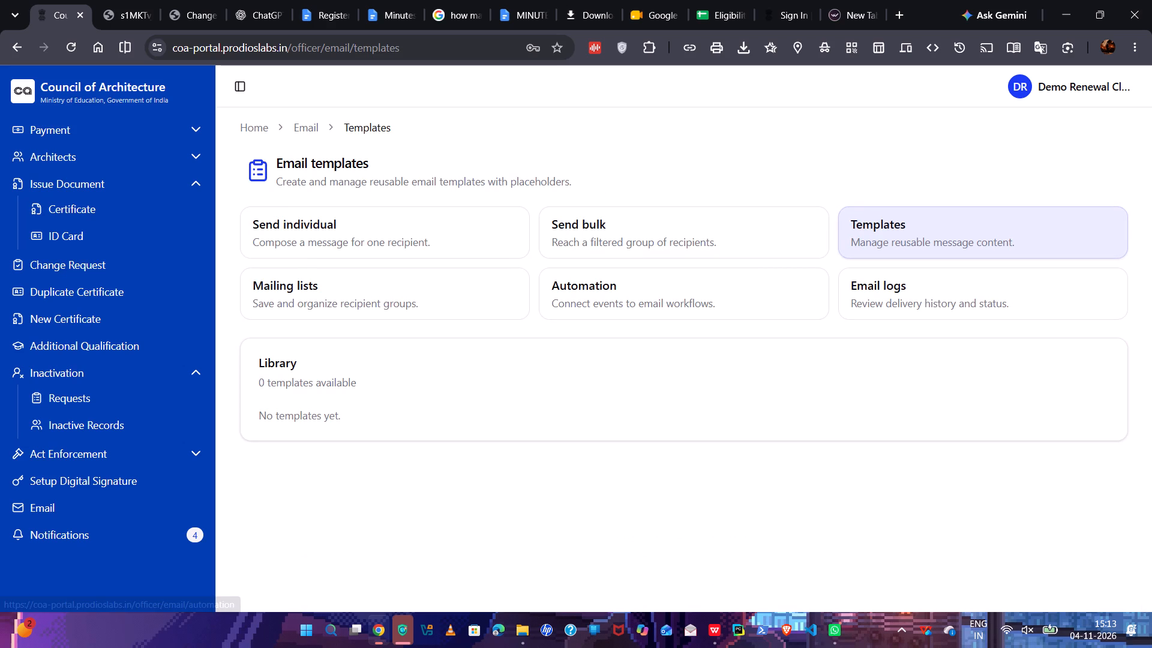
pyautogui.scroll(4, 1016, 225)
pyautogui.scroll(-1, 1016, 225)
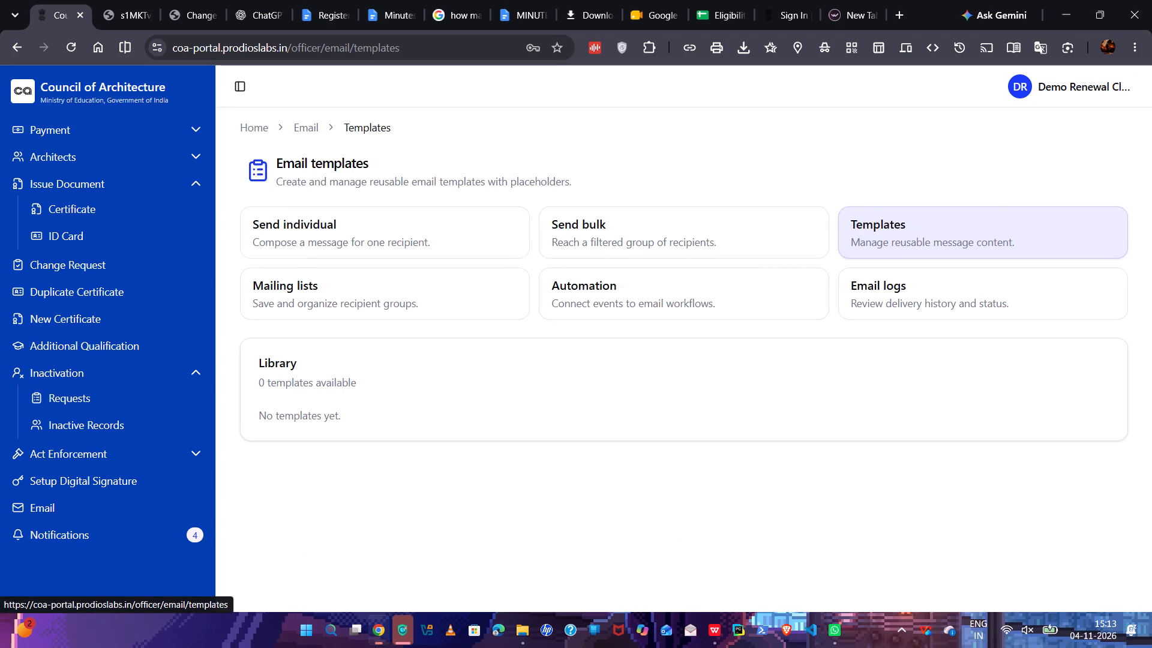
pyautogui.click(794, 248)
pyautogui.click(950, 217)
# Look through the Automation, Mailing lists, Send individual and Templates pages of the email section.
pyautogui.click(626, 305)
pyautogui.click(835, 299)
pyautogui.click(889, 299)
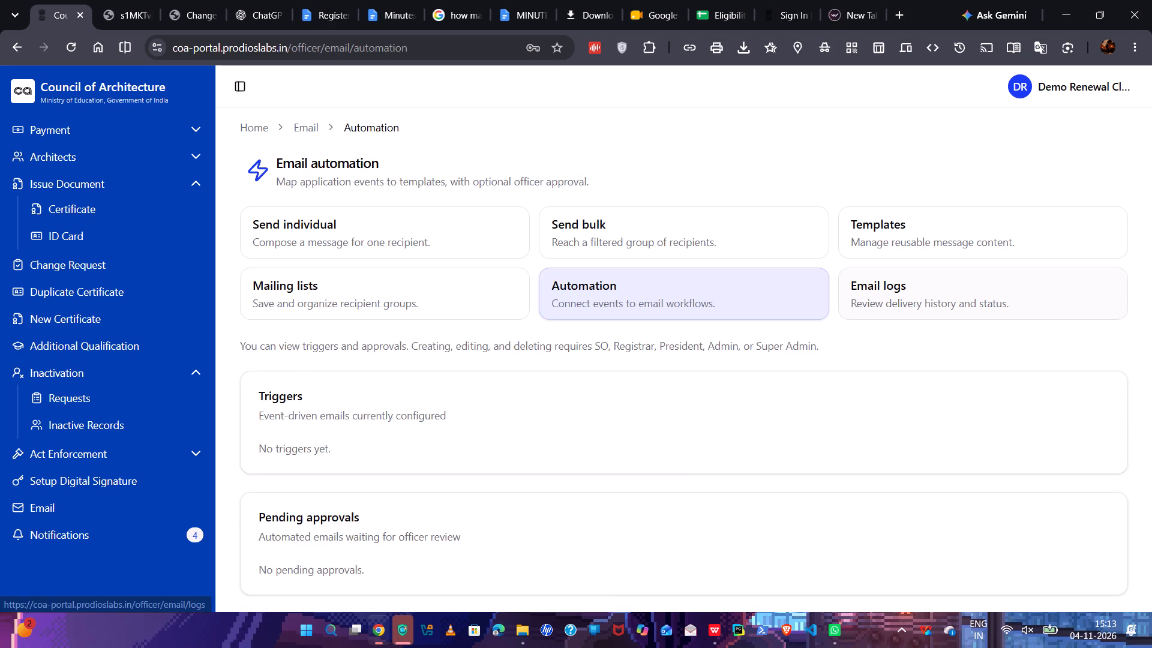
pyautogui.click(410, 297)
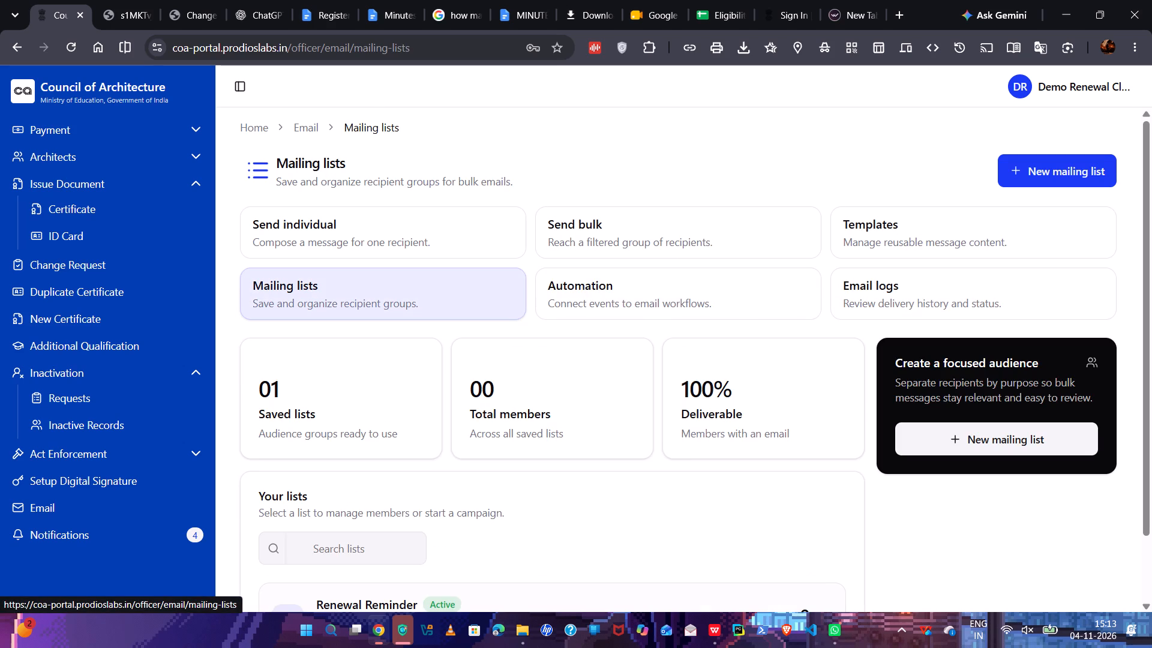
pyautogui.click(392, 206)
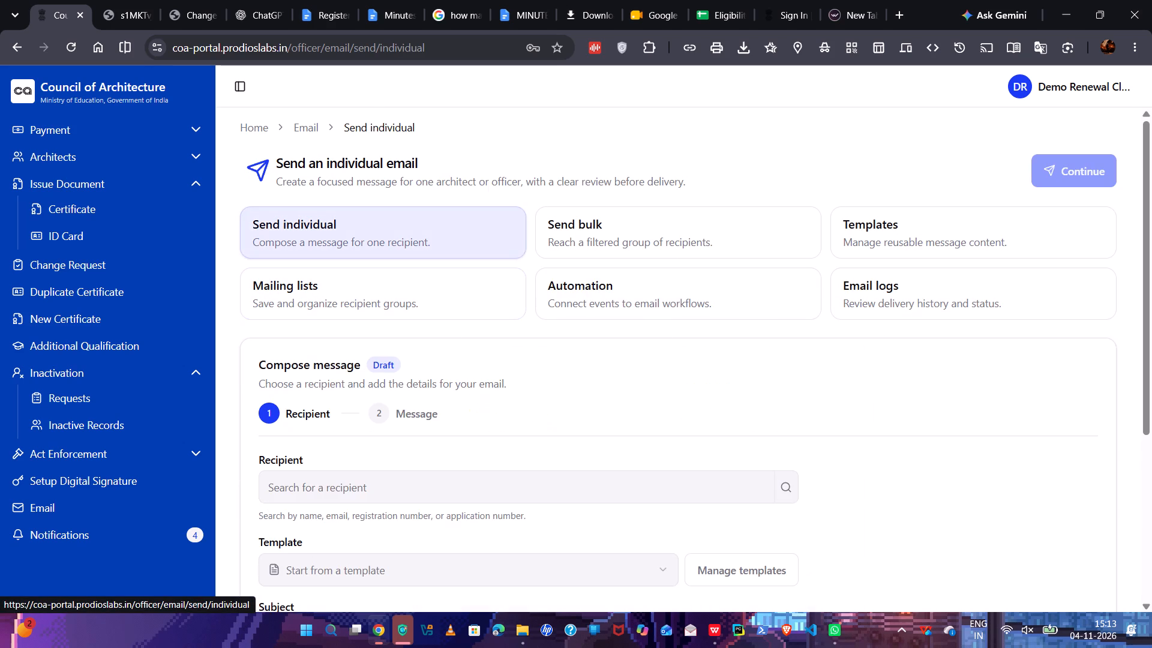
pyautogui.click(556, 238)
pyautogui.click(946, 251)
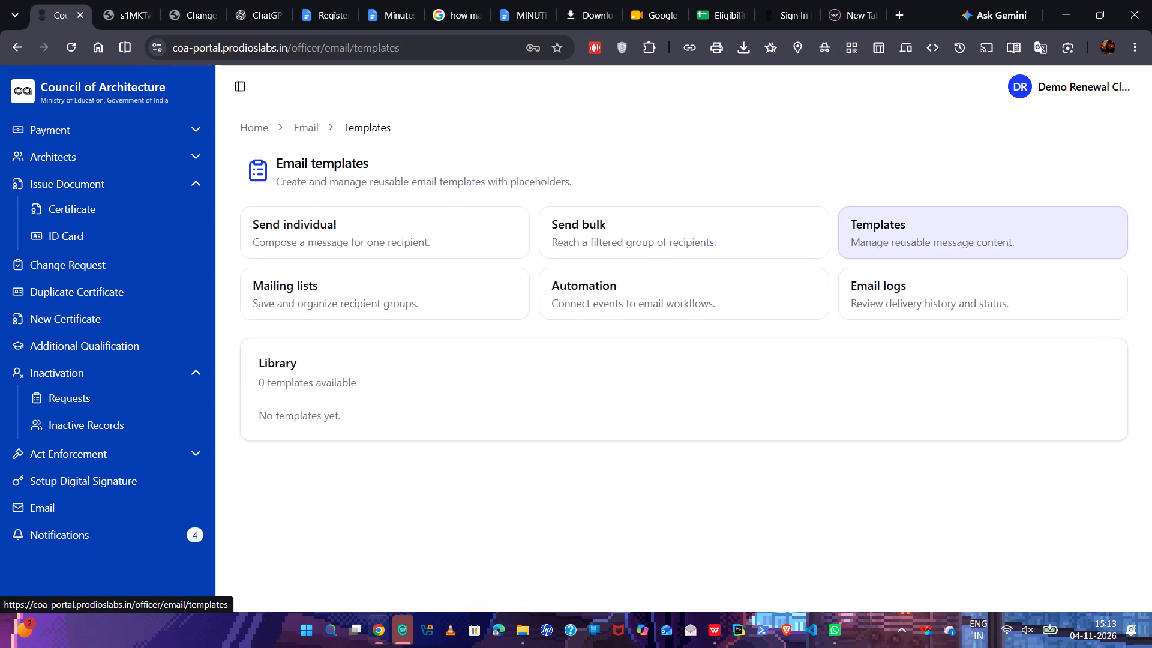
pyautogui.scroll(-4, 817, 287)
pyautogui.scroll(4, 817, 287)
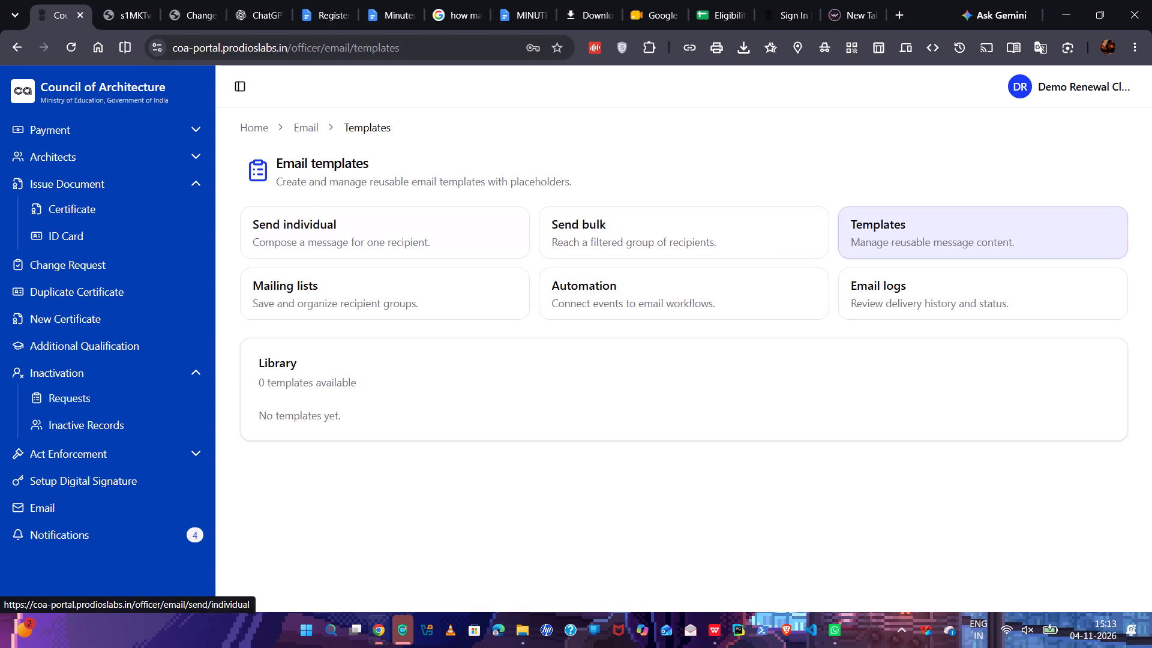
# View the officer's Duplicate Certificate and Change Requests lists.
pyautogui.click(160, 286)
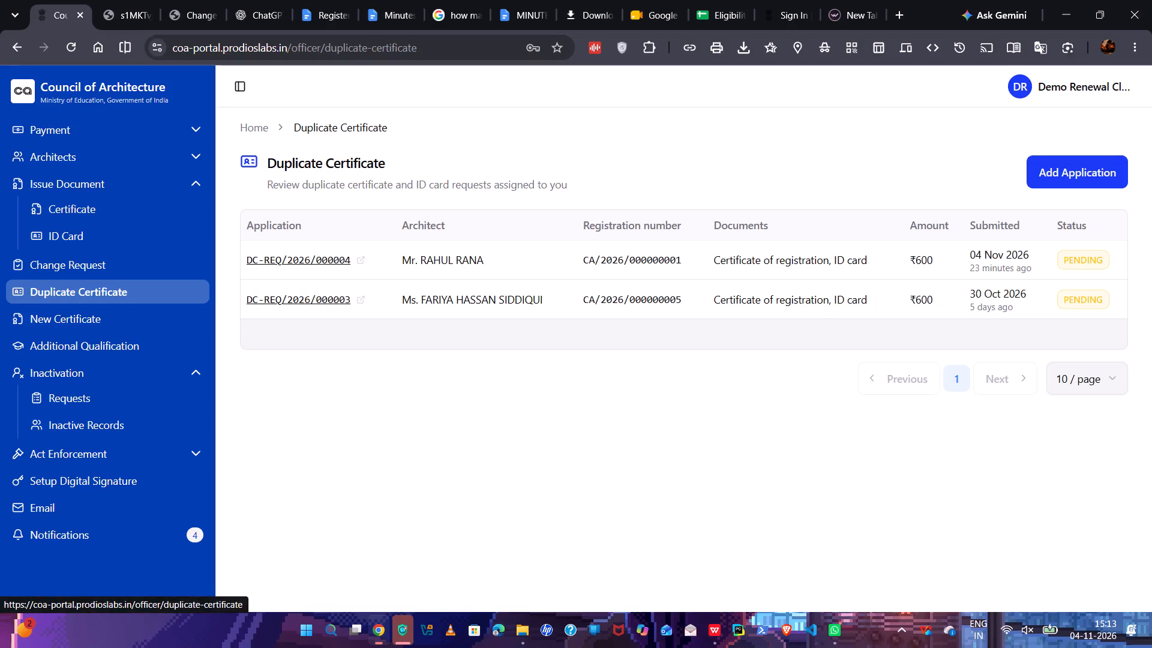
pyautogui.click(149, 308)
pyautogui.click(146, 271)
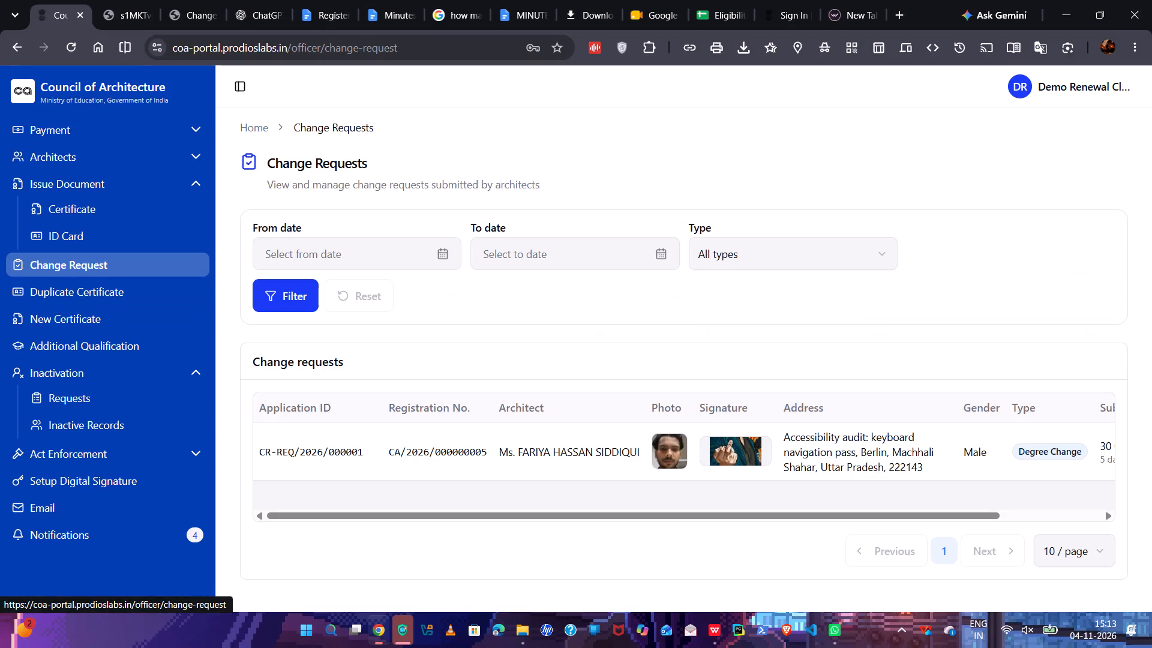
# Open additional qualification request AQ-REQ/2026/000004 to review its details.
pyautogui.click(97, 371)
pyautogui.click(101, 347)
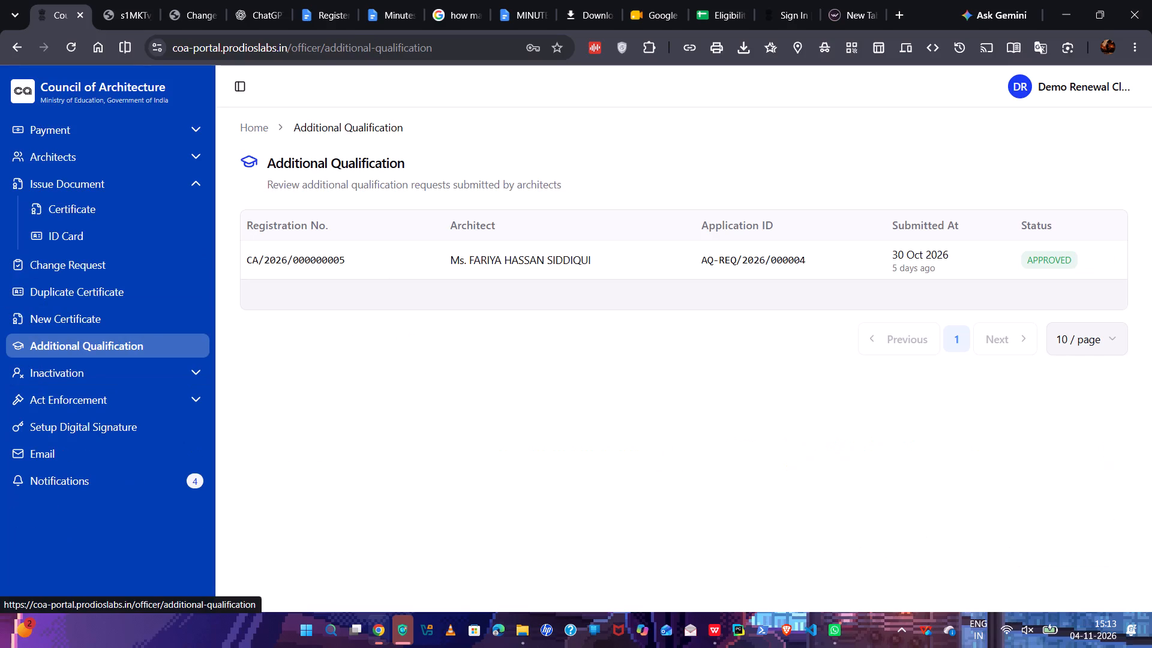
pyautogui.click(301, 265)
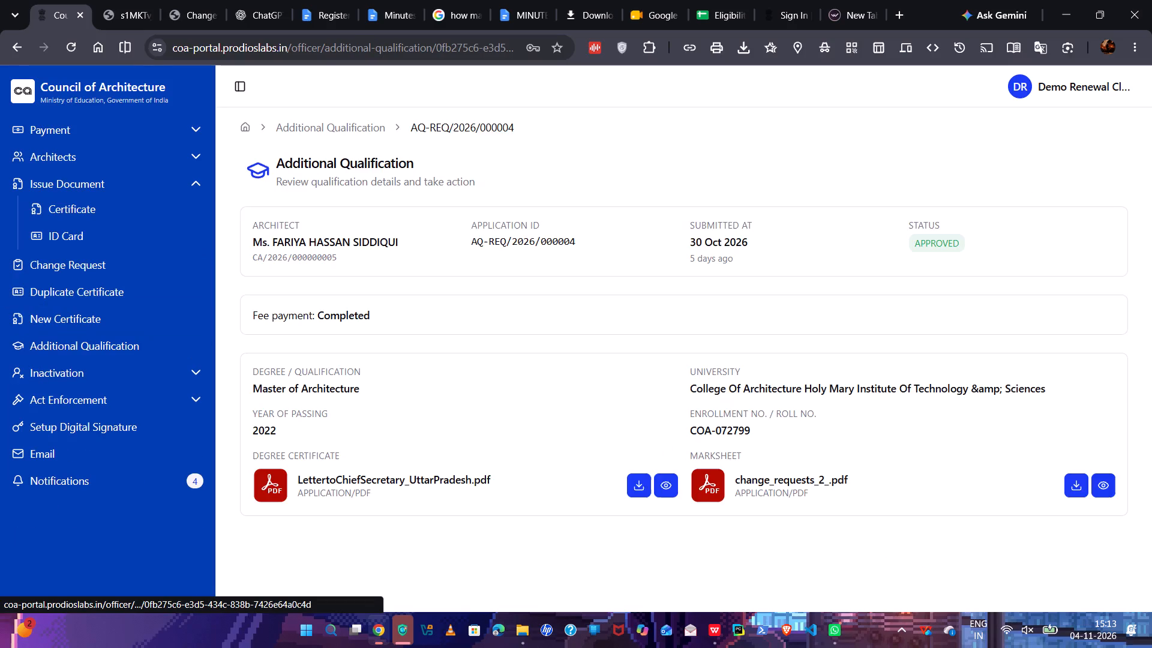
# View the details of new certificate request NFC-REQ/2026/000001 and return to the New Certificate list.
pyautogui.click(127, 323)
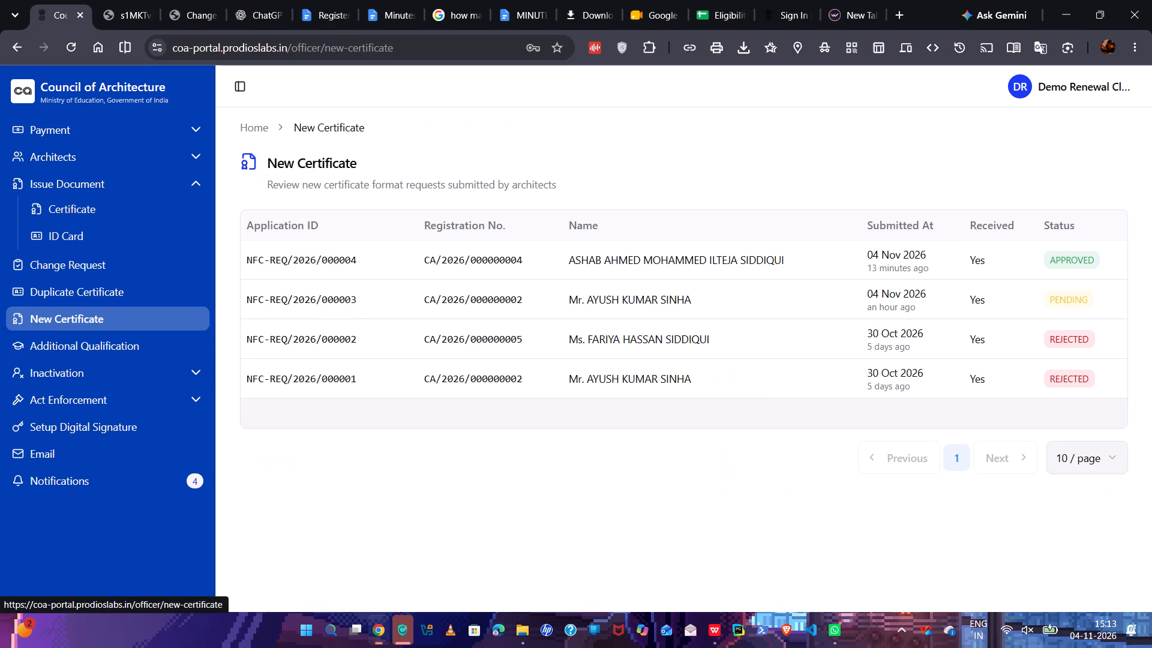
pyautogui.click(293, 380)
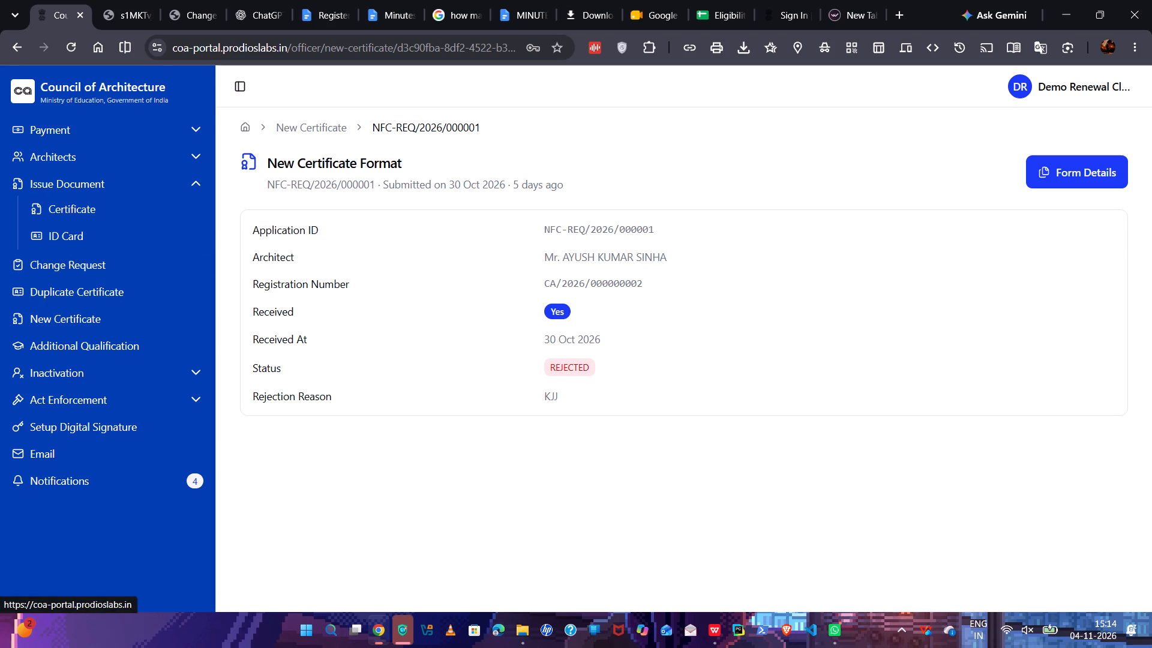
pyautogui.click(322, 125)
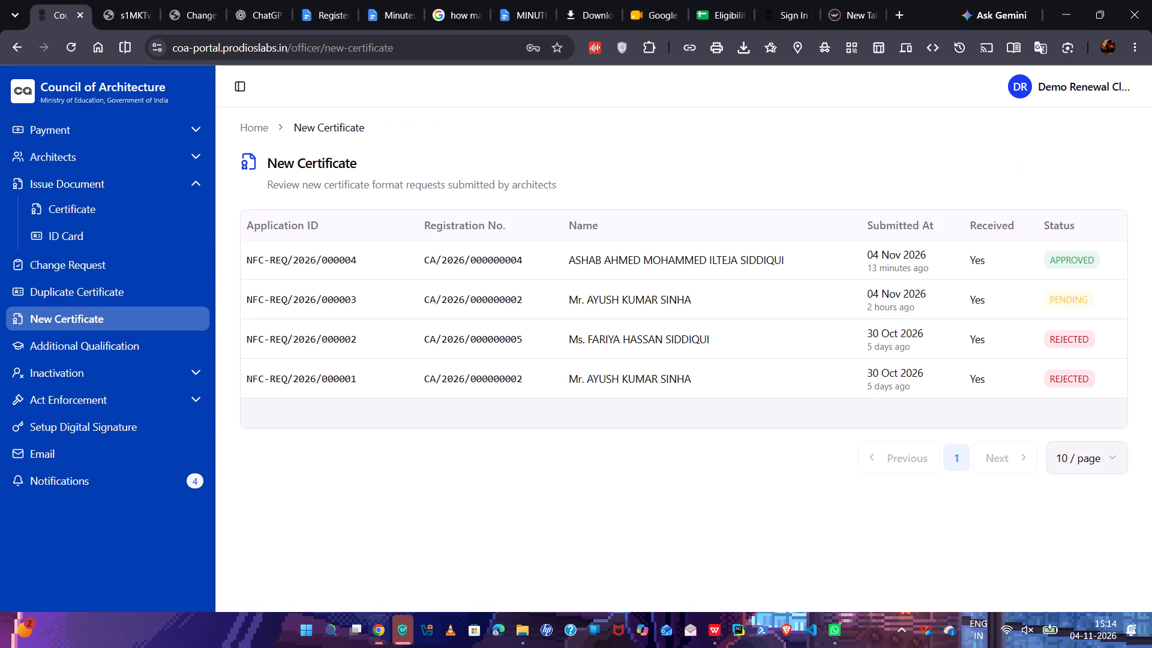
pyautogui.click(82, 293)
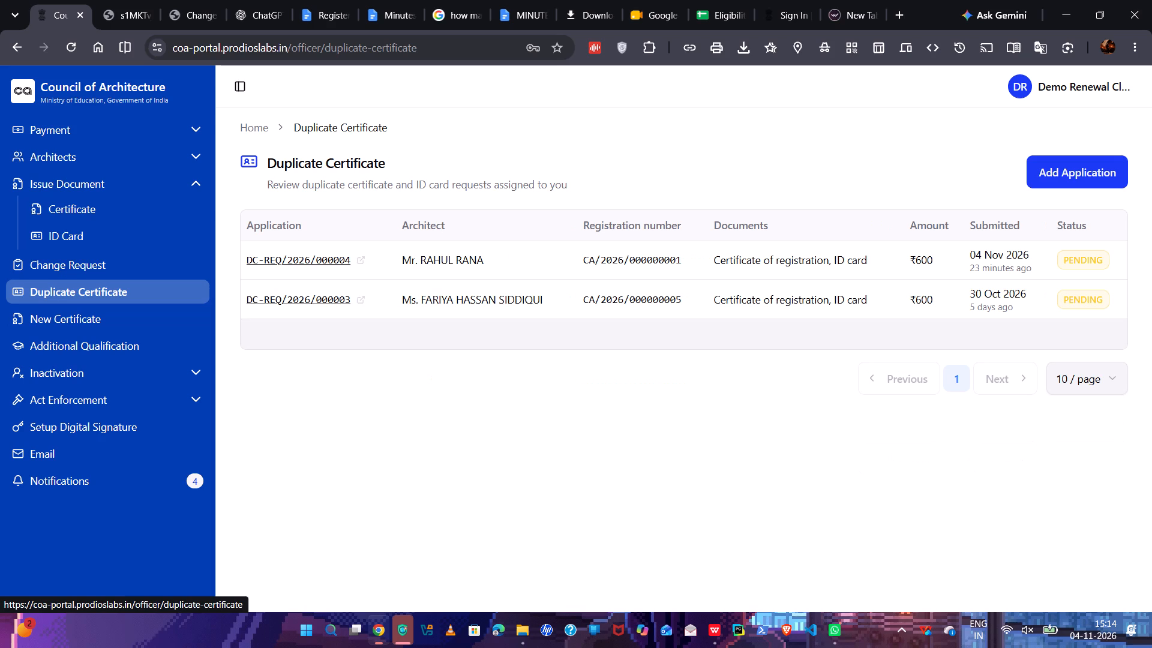
pyautogui.click(285, 261)
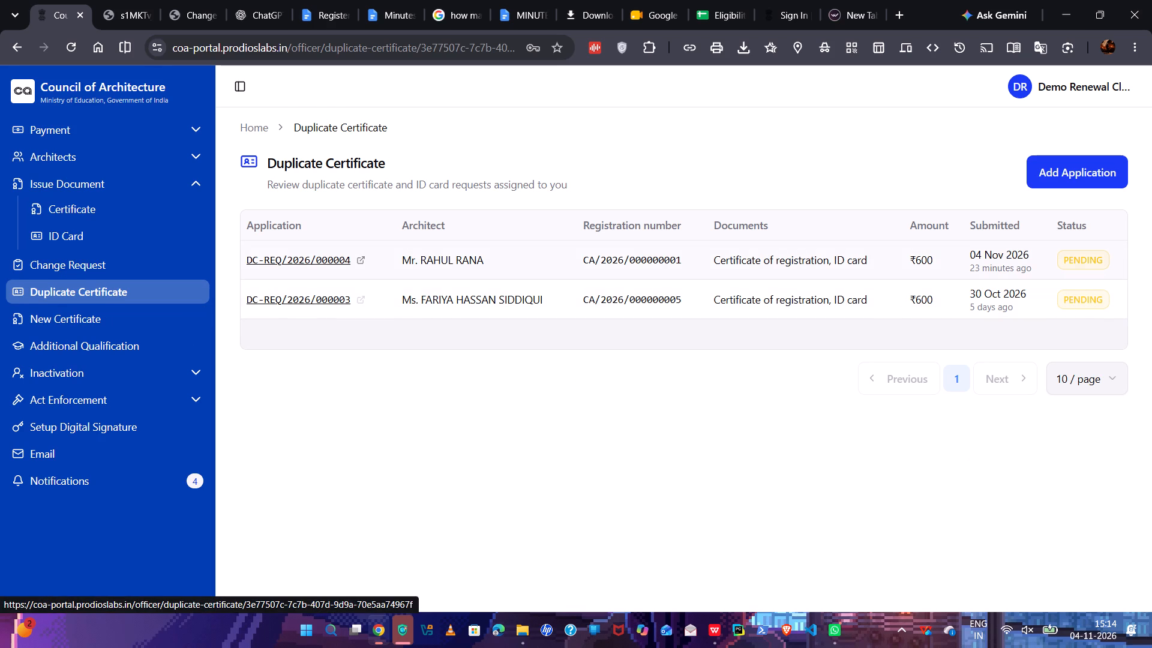
pyautogui.scroll(-6, 441, 431)
pyautogui.scroll(6, 441, 431)
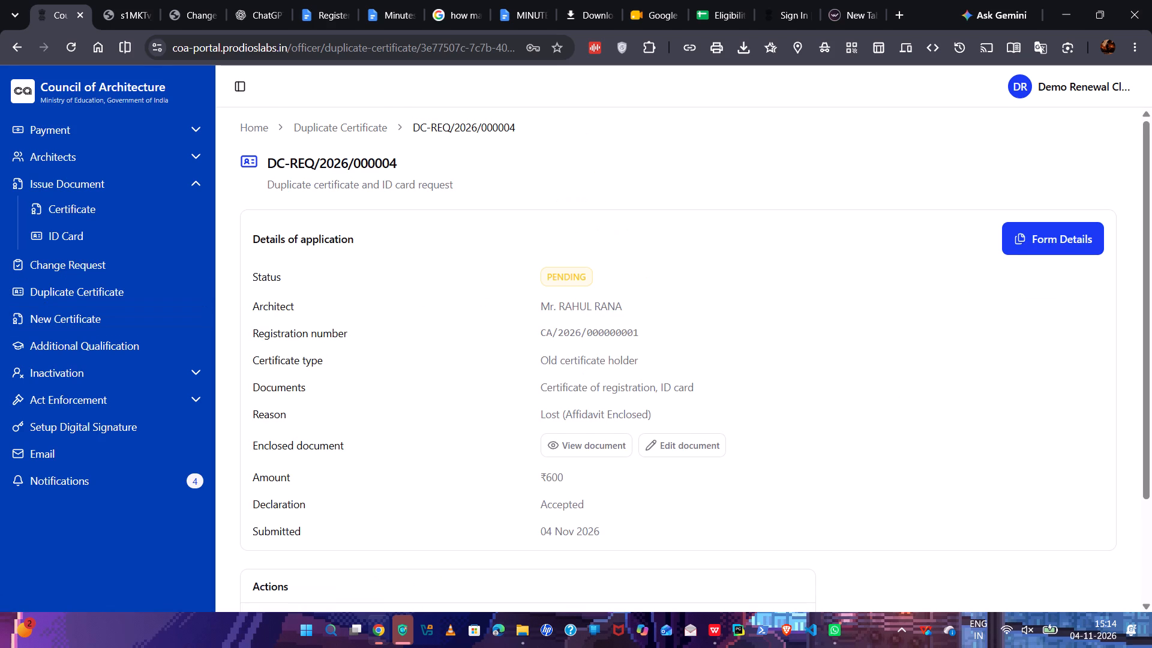
# Compare the officer's Change Request, Duplicate Certificate, New Certificate and Additional Qualification pages.
pyautogui.click(56, 269)
pyautogui.click(64, 295)
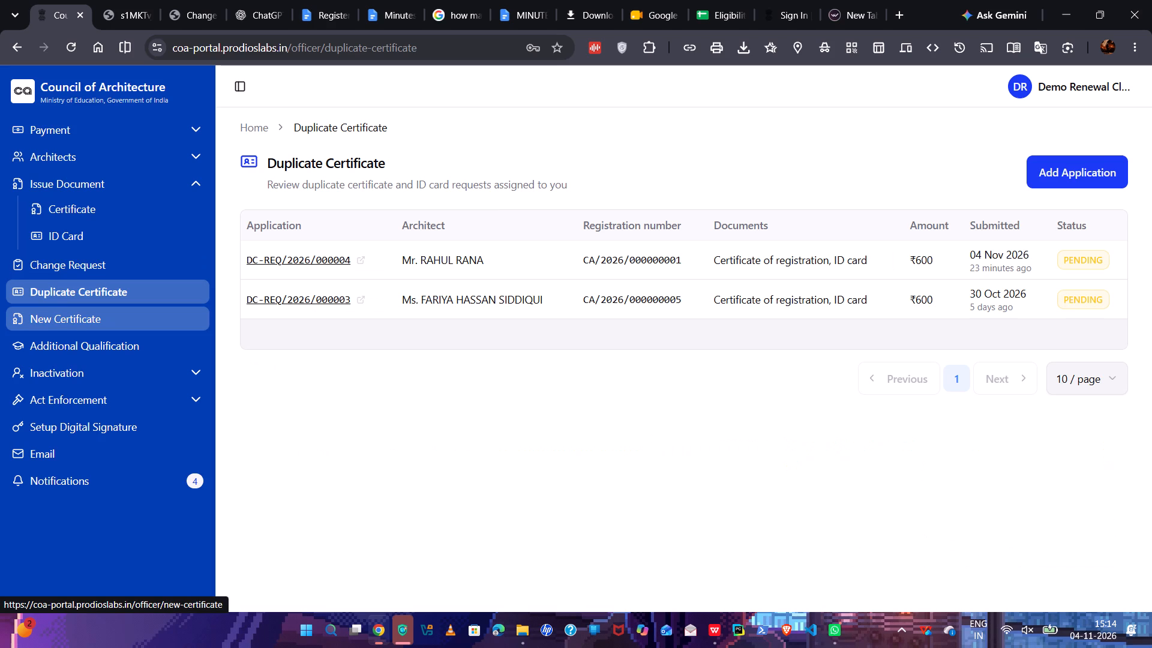
pyautogui.click(66, 259)
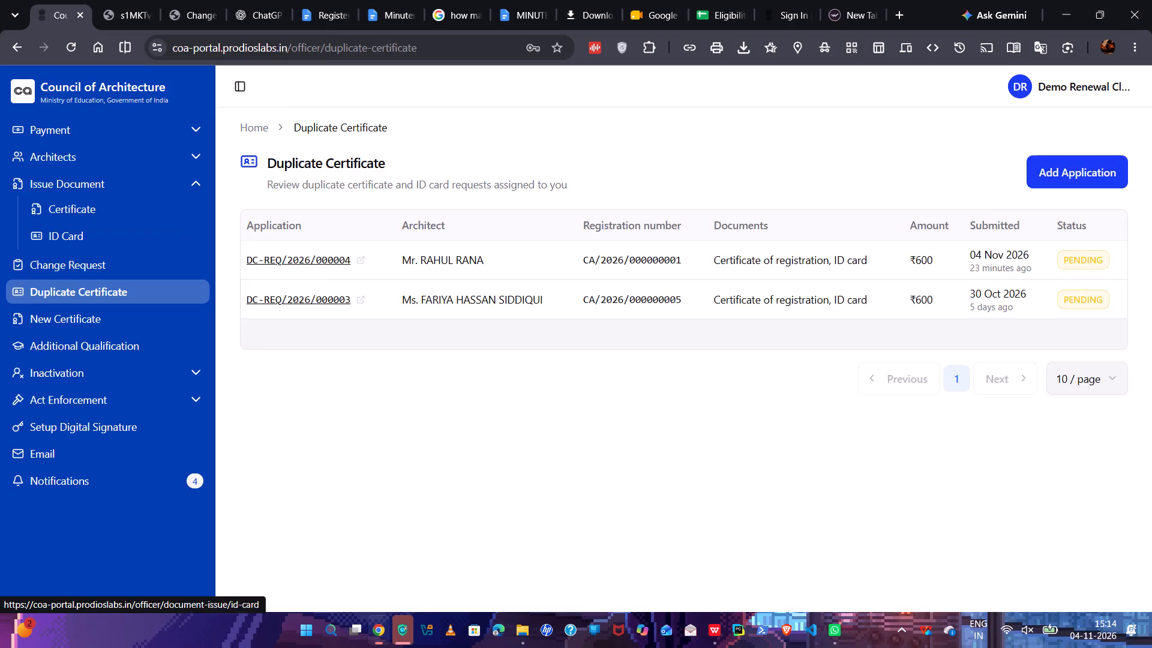
pyautogui.click(69, 298)
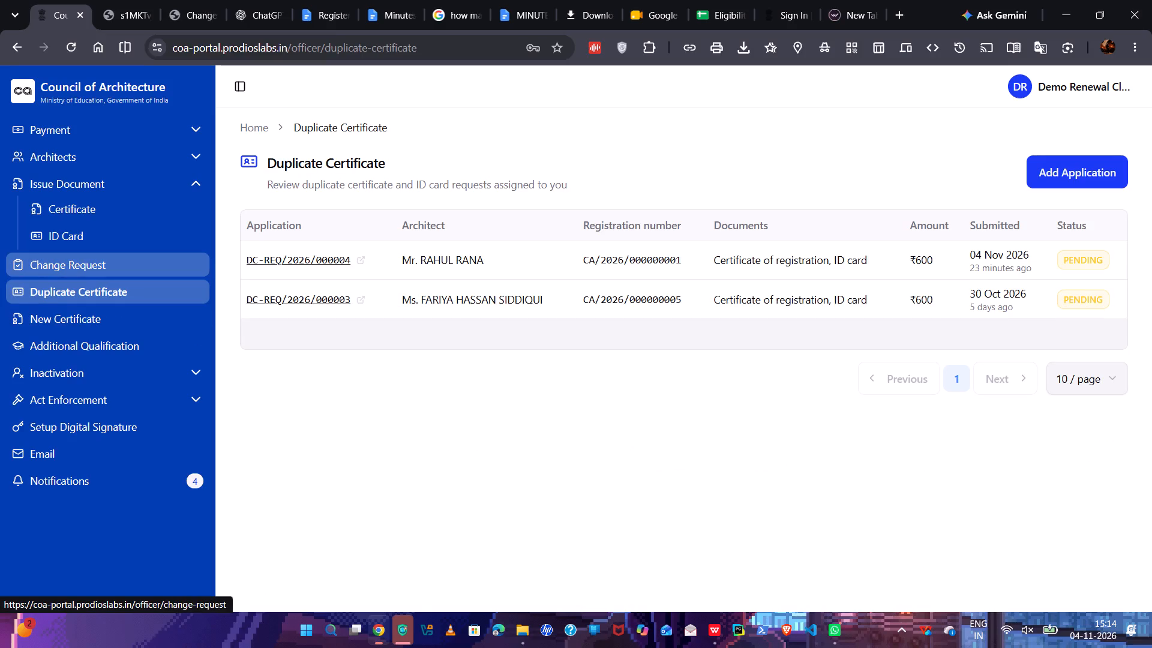
pyautogui.click(92, 257)
pyautogui.click(85, 326)
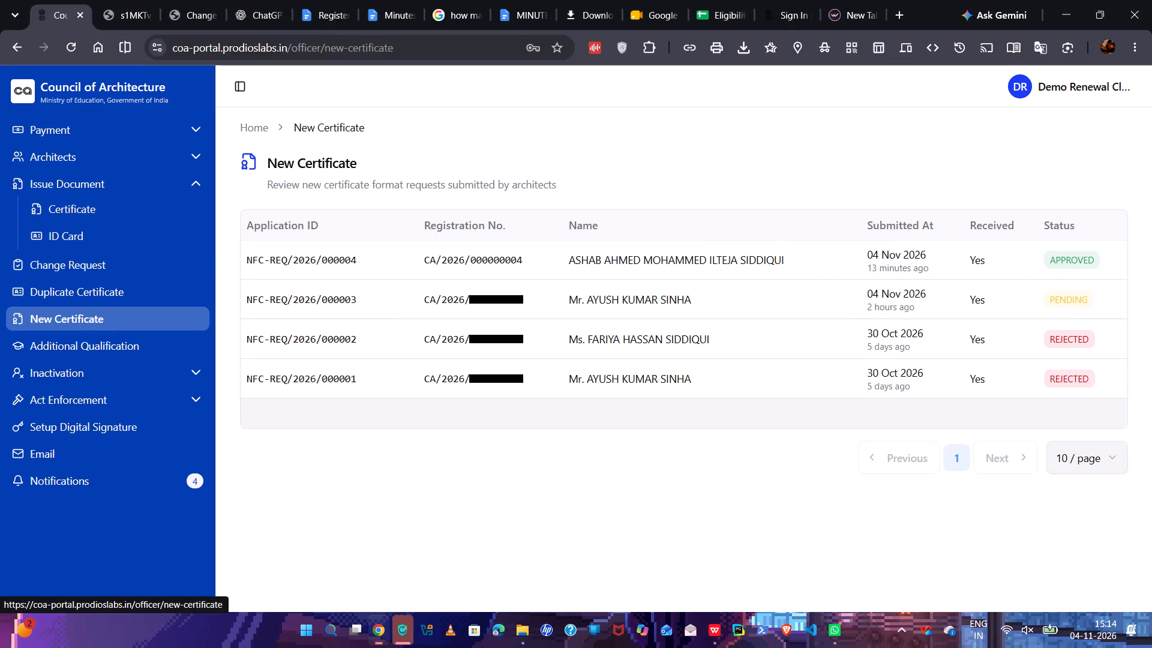
pyautogui.click(66, 347)
pyautogui.click(71, 325)
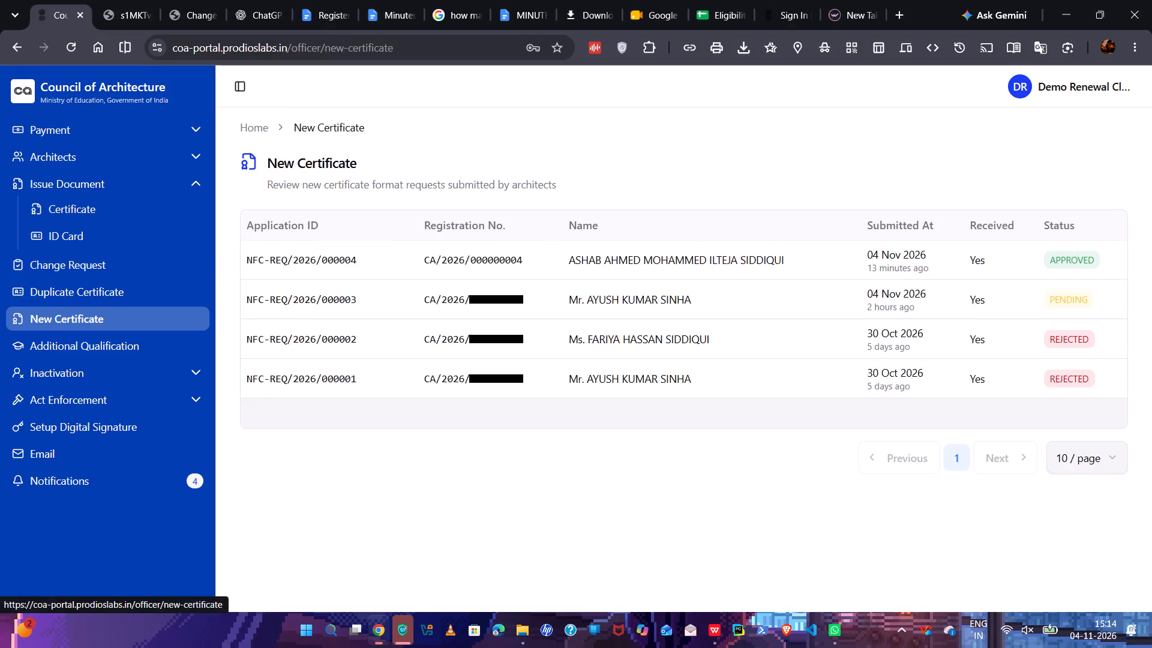
pyautogui.click(74, 295)
pyautogui.click(58, 262)
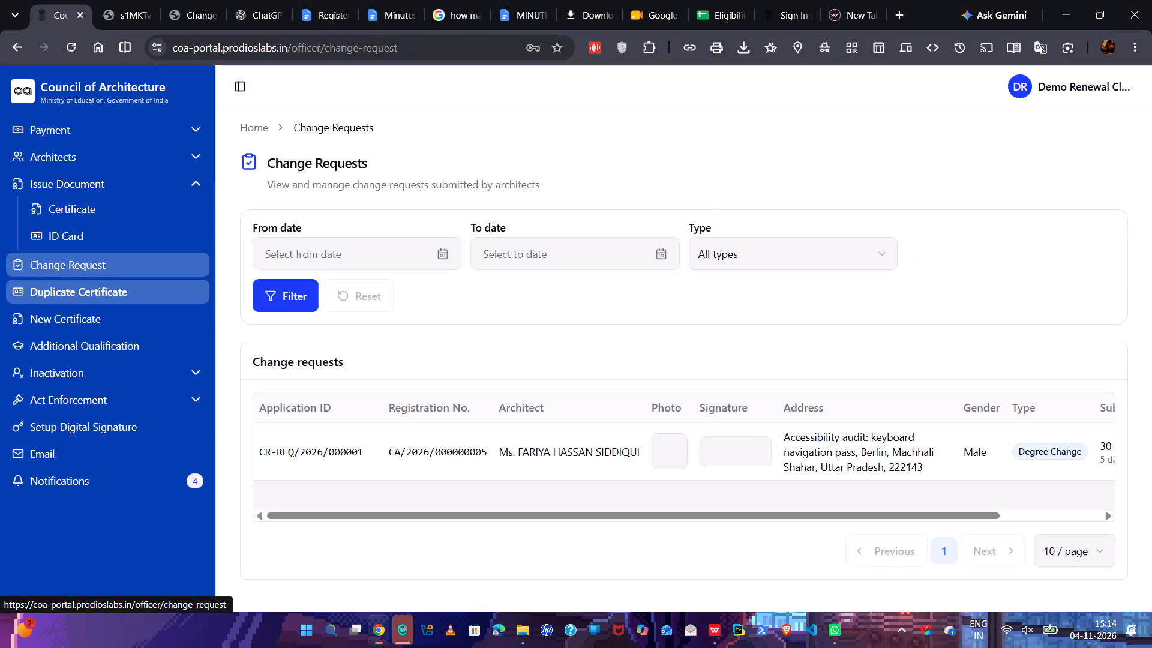
# Start adding a duplicate certificate application and look up the architect whose registration number ends in 5.
pyautogui.click(65, 284)
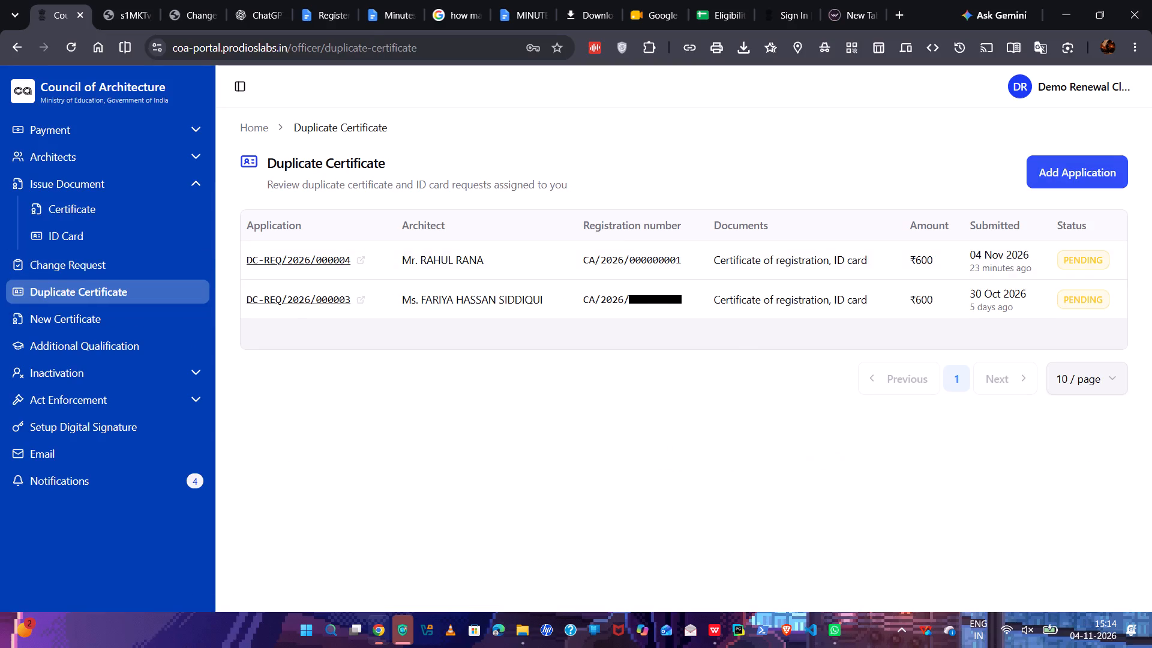
pyautogui.click(1072, 167)
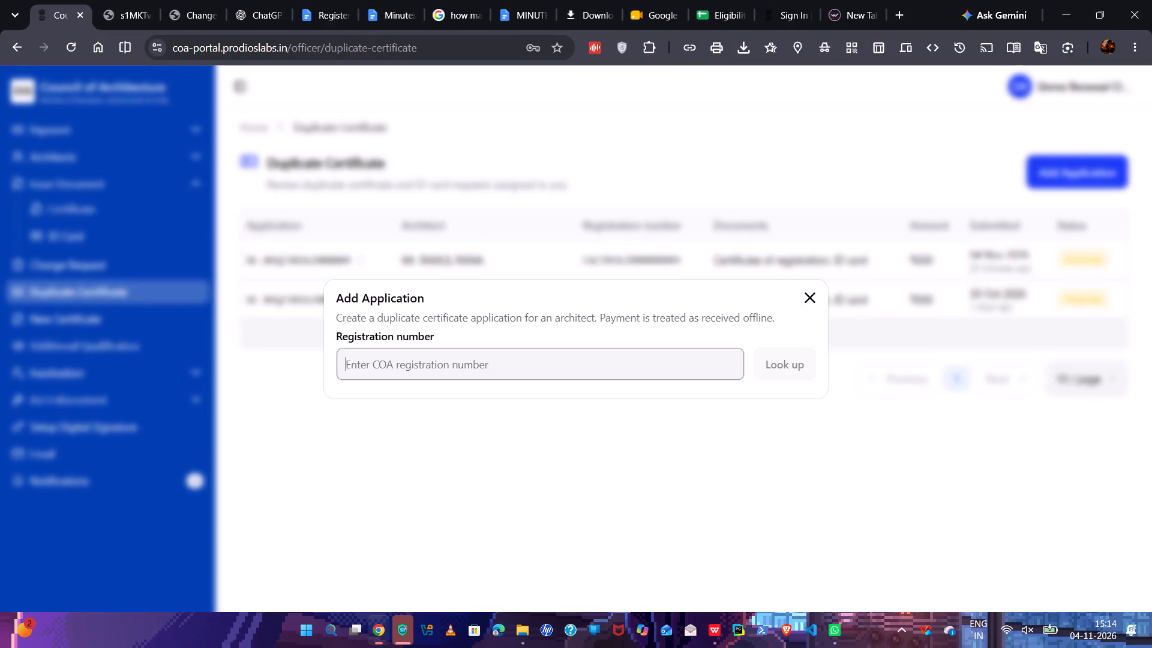
pyautogui.click(655, 365)
pyautogui.click(435, 491)
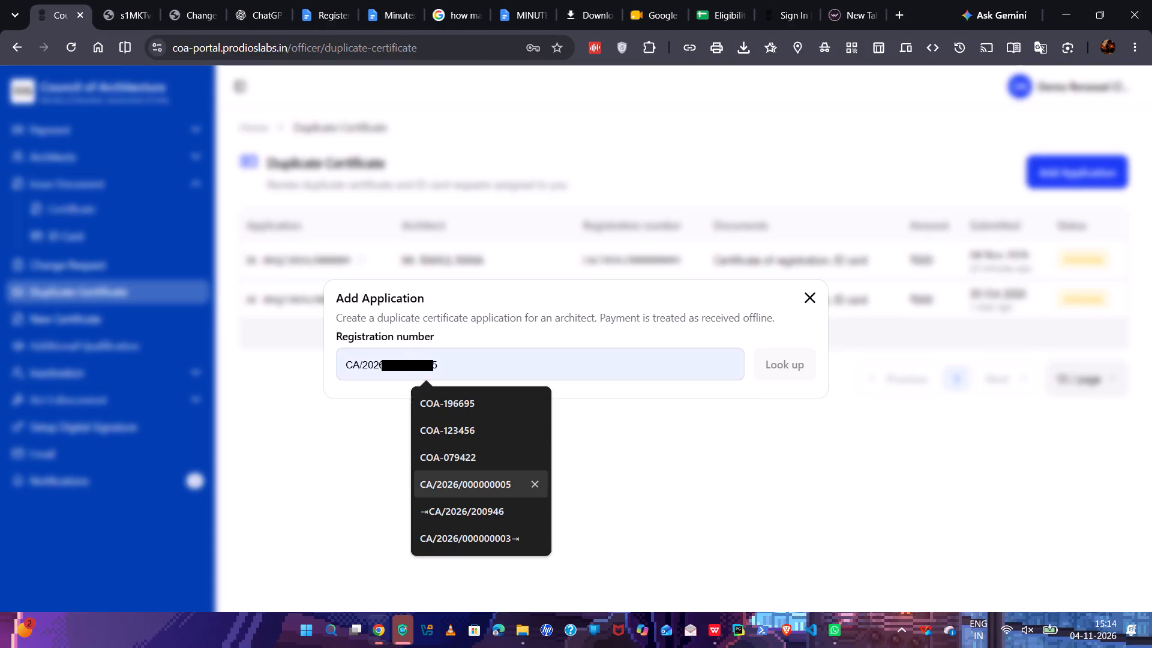
pyautogui.click(778, 373)
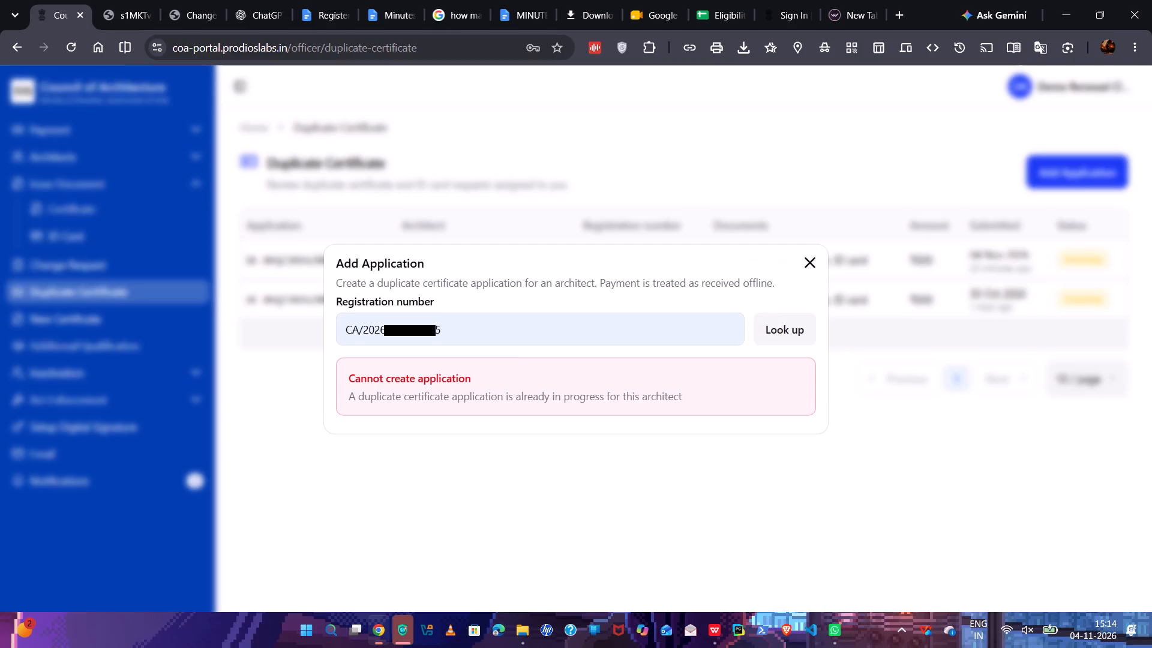
# Change the registration number's last digit to 4 and look up that architect for the duplicate application.
pyautogui.click(457, 326)
pyautogui.press('BackSpace')
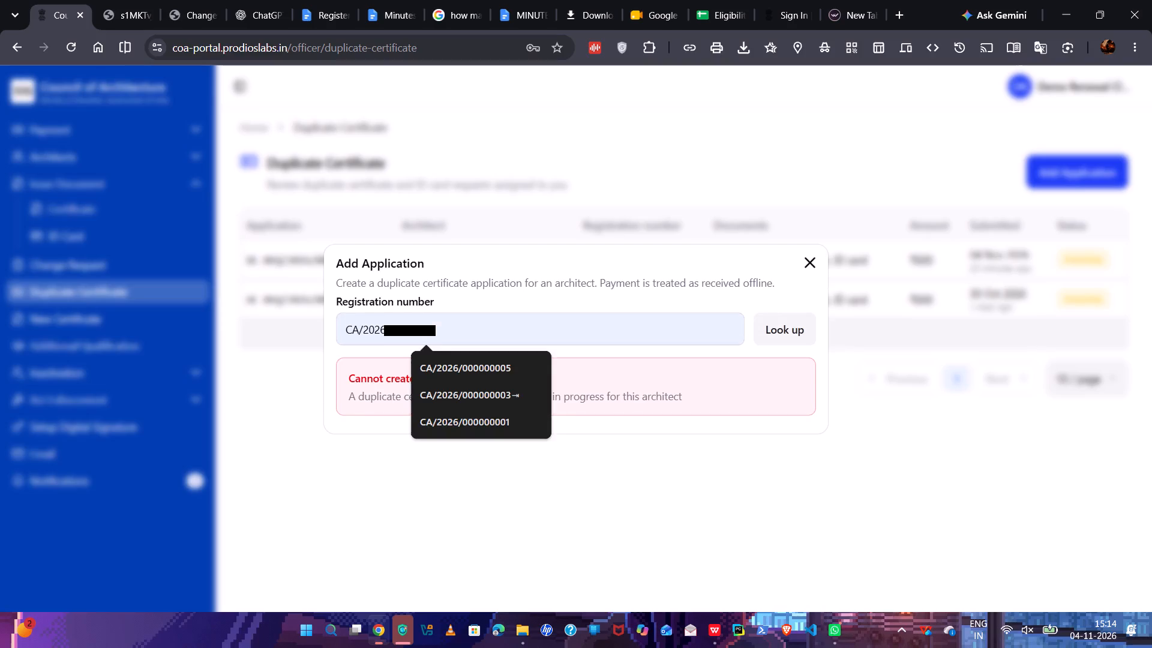
pyautogui.press('4')
pyautogui.click(799, 340)
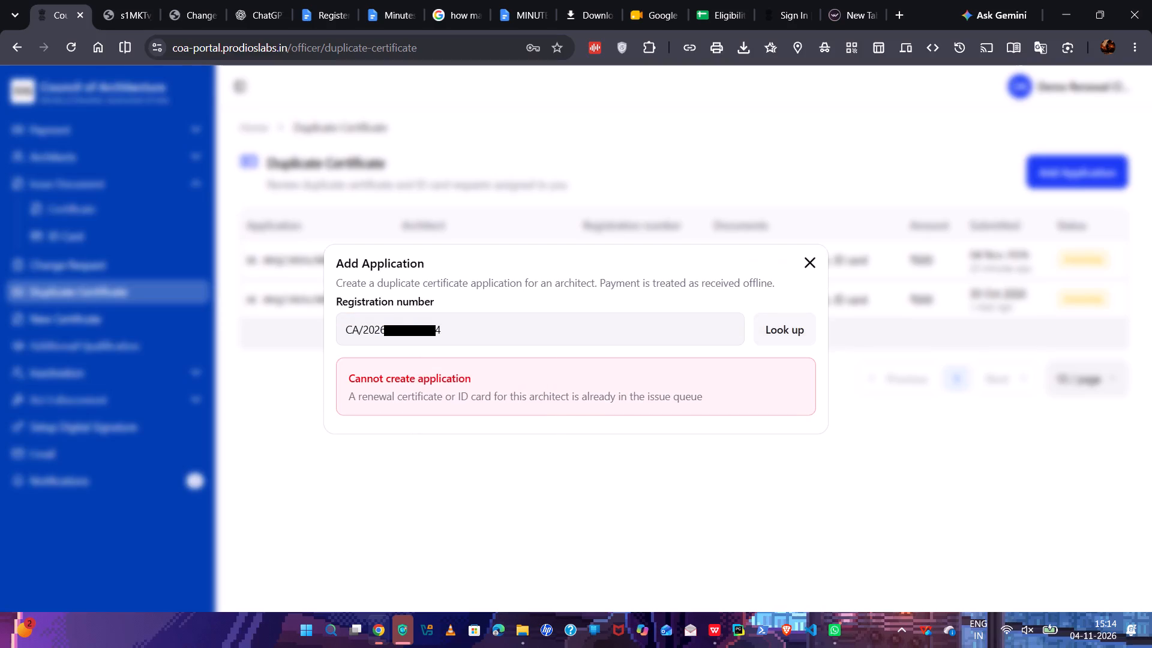
# Change the registration number's last digit to 1 and look up that architect for the duplicate application.
pyautogui.click(535, 316)
pyautogui.press('BackSpace')
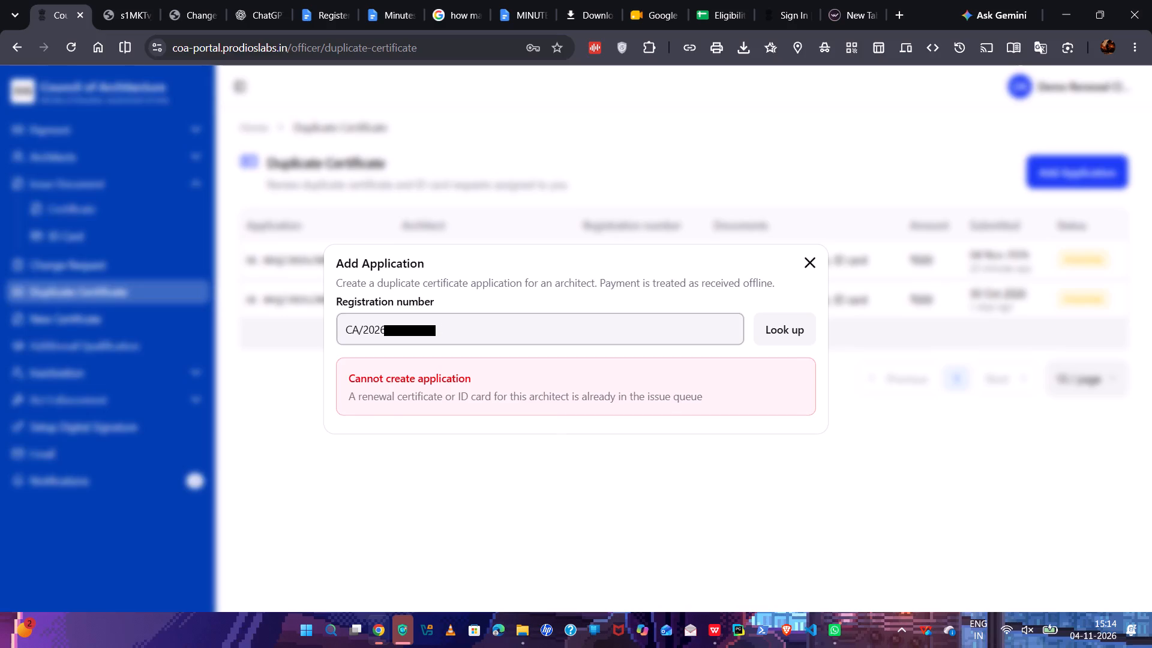
pyautogui.press('1')
pyautogui.press('Return')
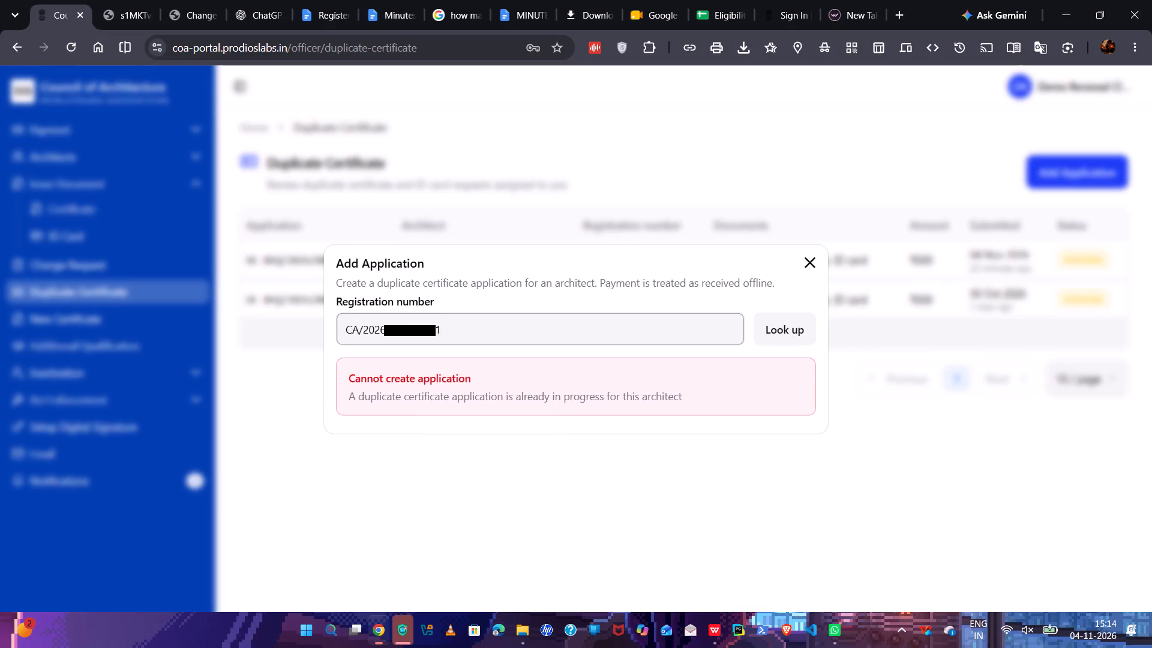
pyautogui.click(769, 334)
pyautogui.doubleClick(769, 334)
# Change the registration number's last digit to 2 and look up that architect for the duplicate application.
pyautogui.click(485, 325)
pyautogui.press('BackSpace')
pyautogui.press('2')
pyautogui.click(773, 325)
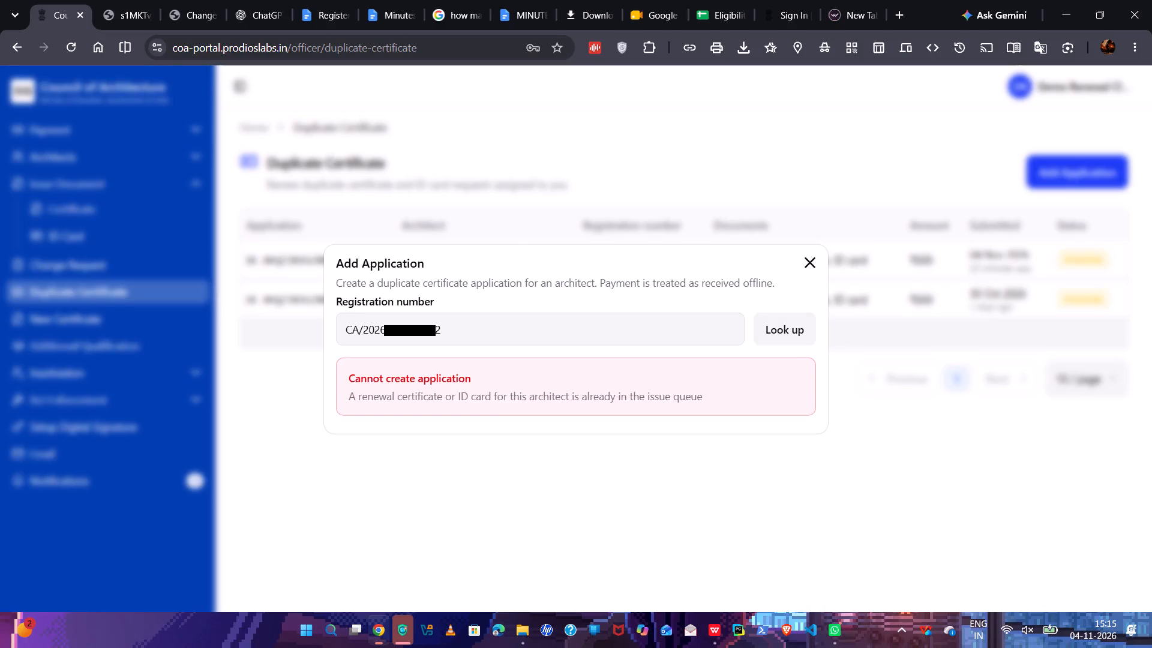
# Change the year in the registration number to 2025 and look up that registration.
pyautogui.click(382, 325)
pyautogui.press('Right')
pyautogui.press('BackSpace')
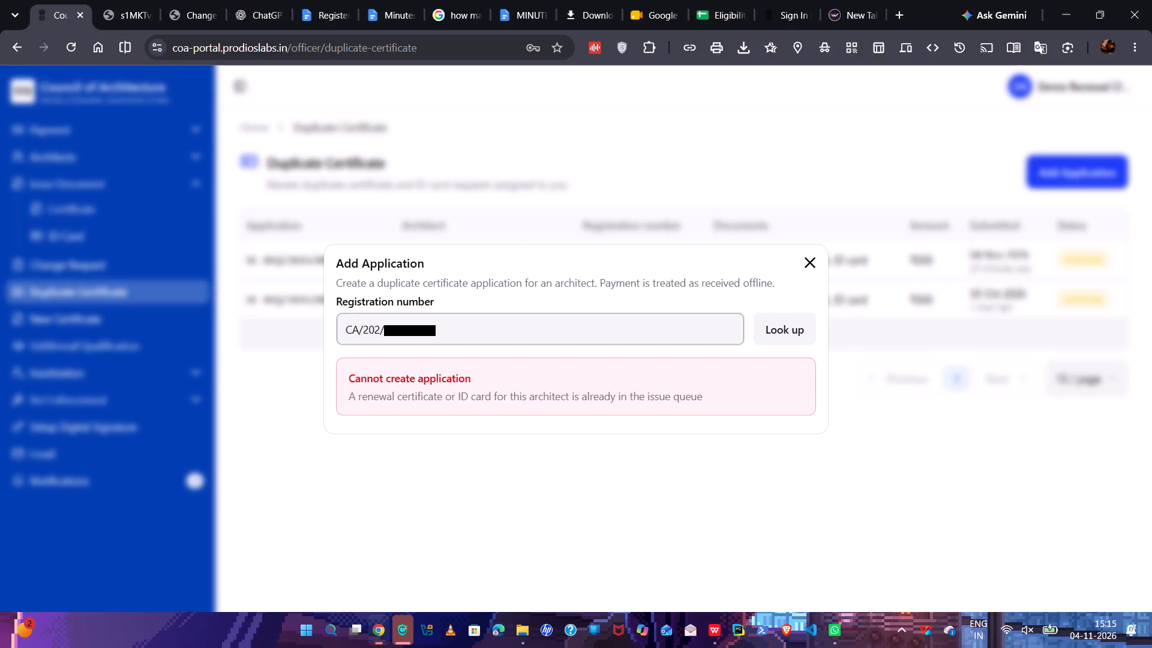
pyautogui.press('5')
pyautogui.click(786, 316)
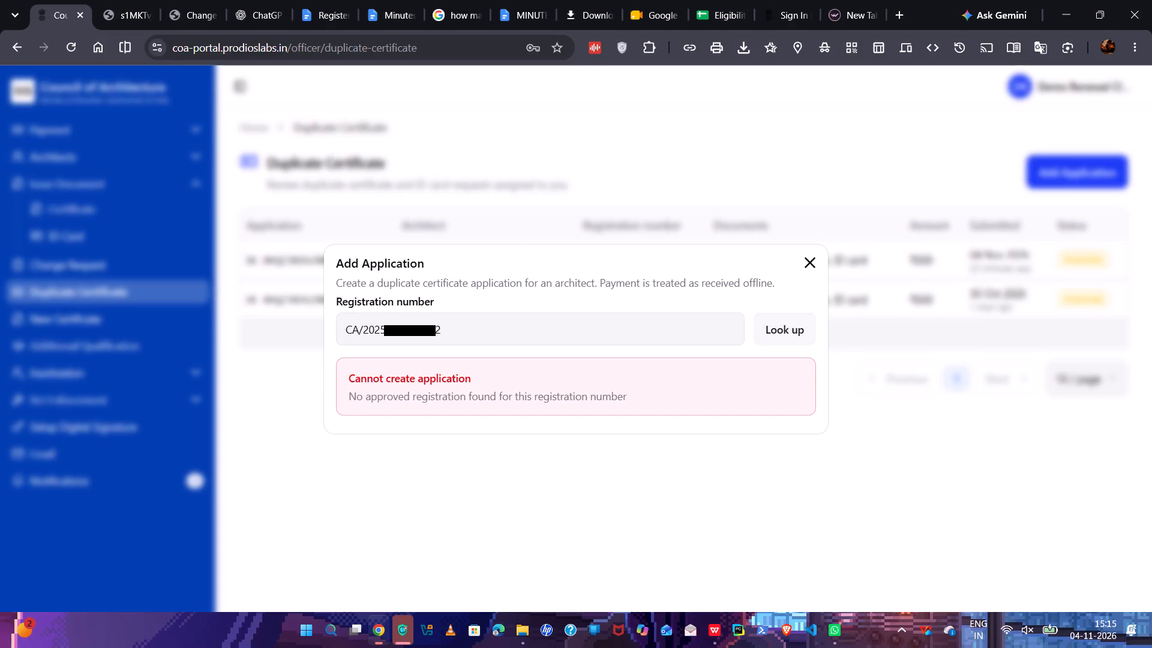
# Replace the serial part of the registration number after CA/2025/ with the test value 12345656 and look it up.
pyautogui.moveTo(481, 309); pyautogui.dragTo(445, 314)
pyautogui.moveTo(448, 338); pyautogui.dragTo(418, 334)
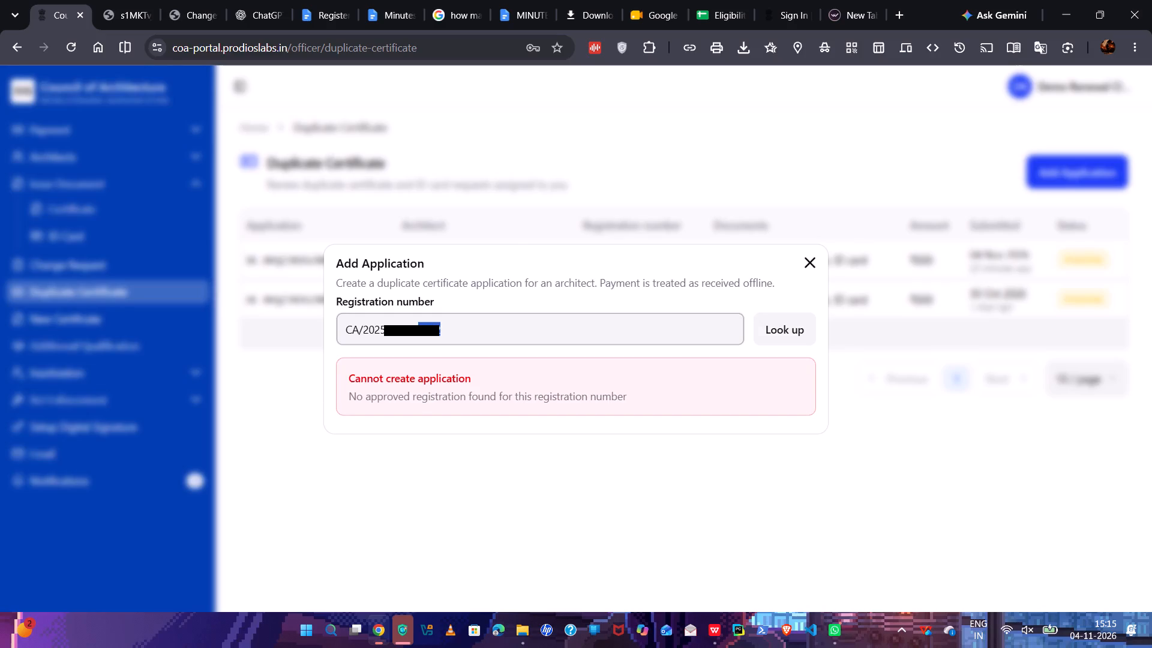
pyautogui.moveTo(418, 334); pyautogui.dragTo(395, 334)
pyautogui.moveTo(395, 334); pyautogui.dragTo(392, 332)
pyautogui.press('BackSpace')
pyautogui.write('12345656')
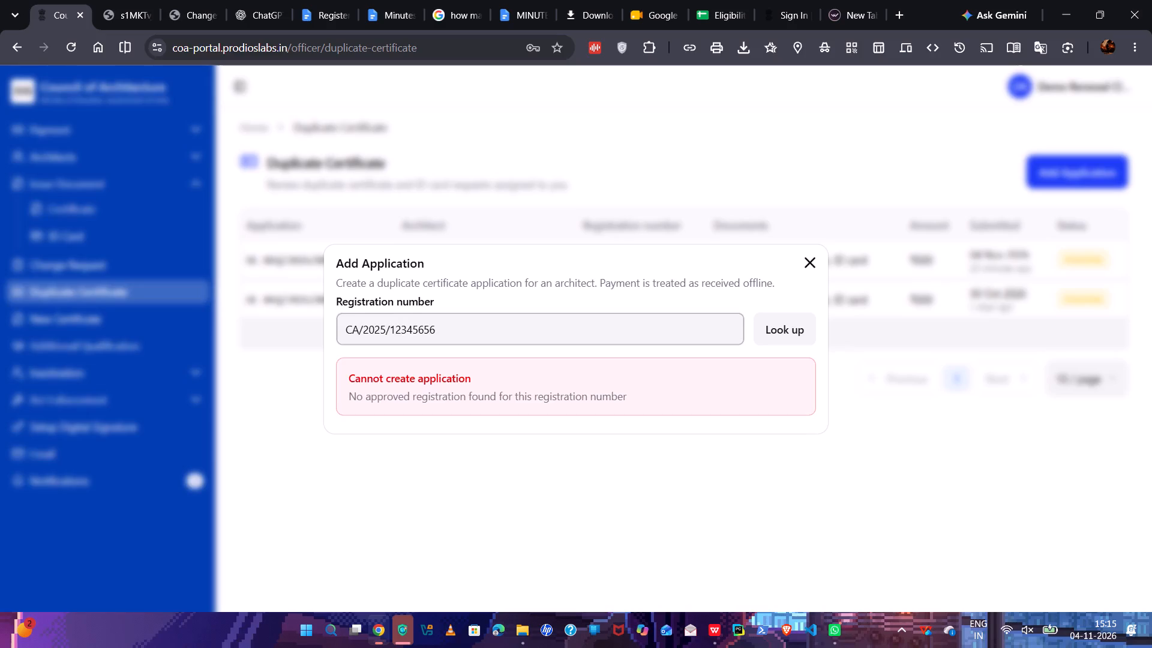
pyautogui.click(798, 321)
# Append 5454542 to the test registration number, look it up, and close the Add Application form.
pyautogui.click(465, 332)
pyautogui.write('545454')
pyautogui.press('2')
pyautogui.click(788, 328)
pyautogui.click(788, 329)
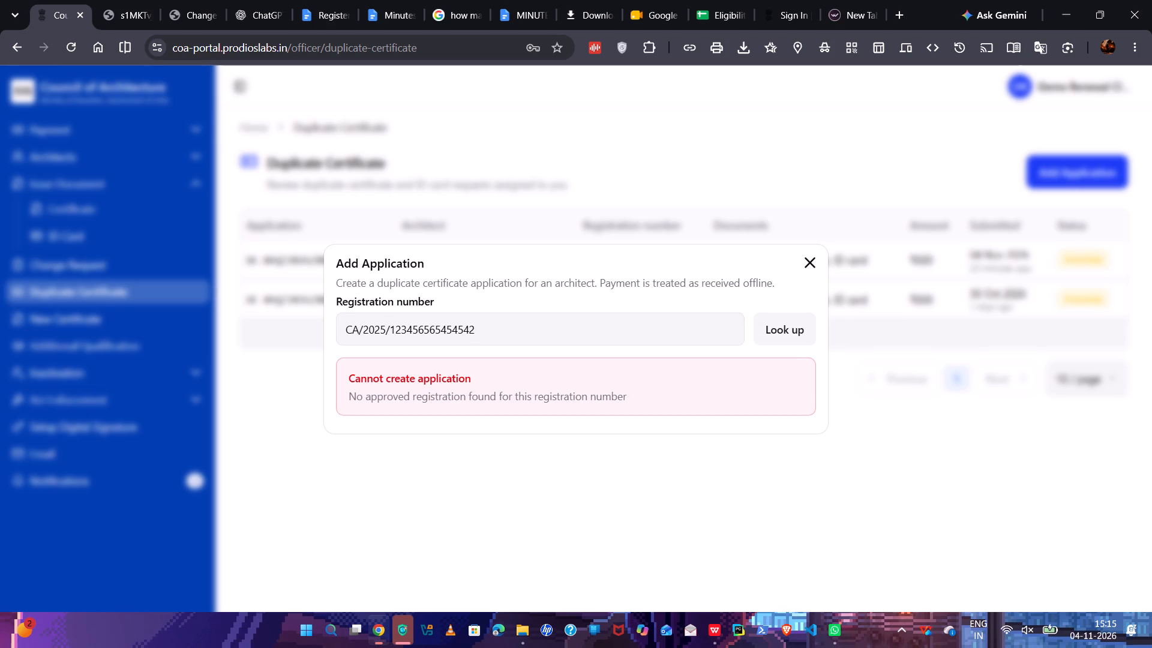
pyautogui.click(808, 262)
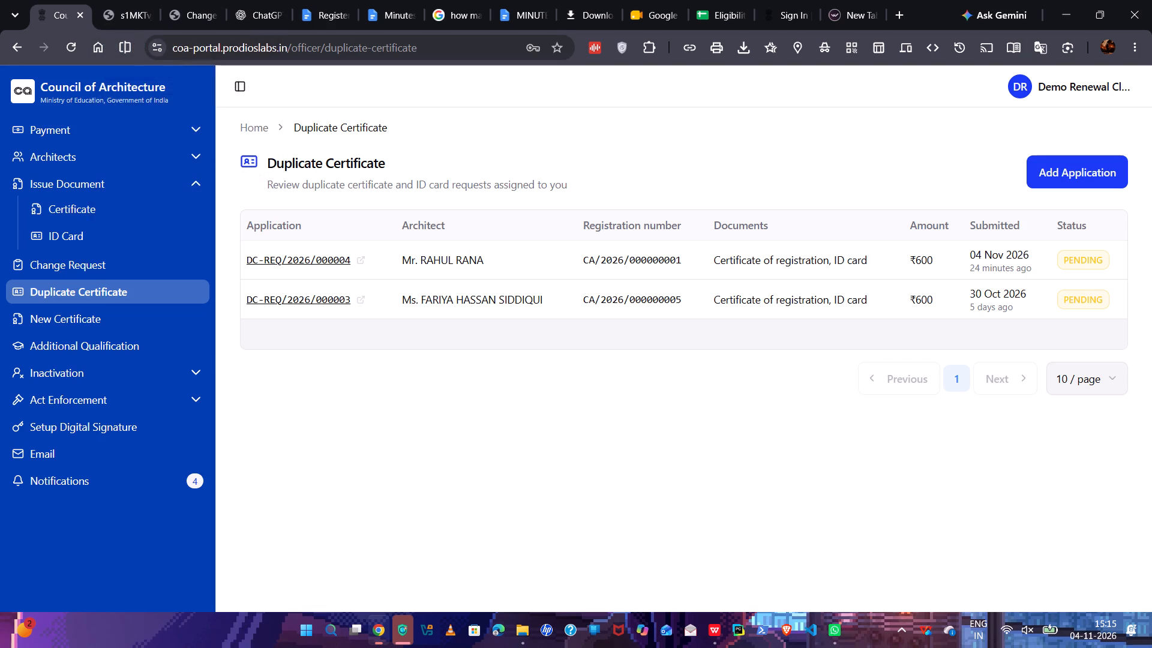